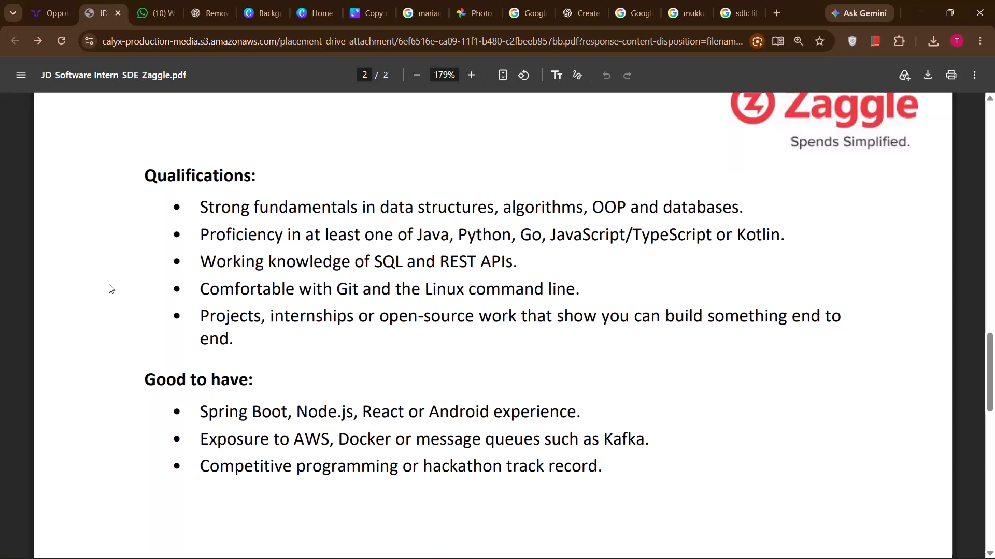
# Read the qualifications and eligibility sections of the Zaggle Software Intern job description, highlighting the data structures and algorithms requirement.
pyautogui.moveTo(191, 204); pyautogui.dragTo(481, 227)
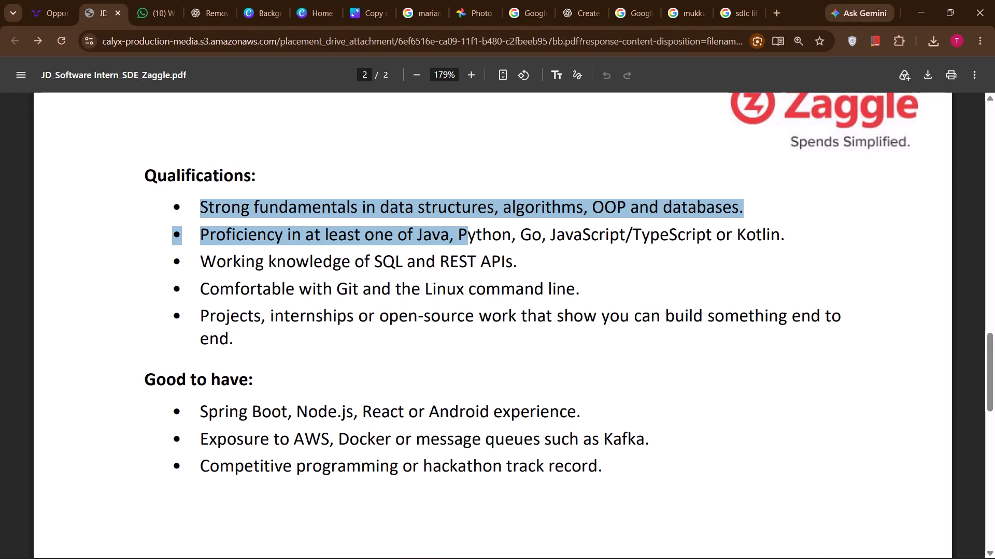
pyautogui.moveTo(481, 227); pyautogui.dragTo(746, 200)
pyautogui.click(746, 200)
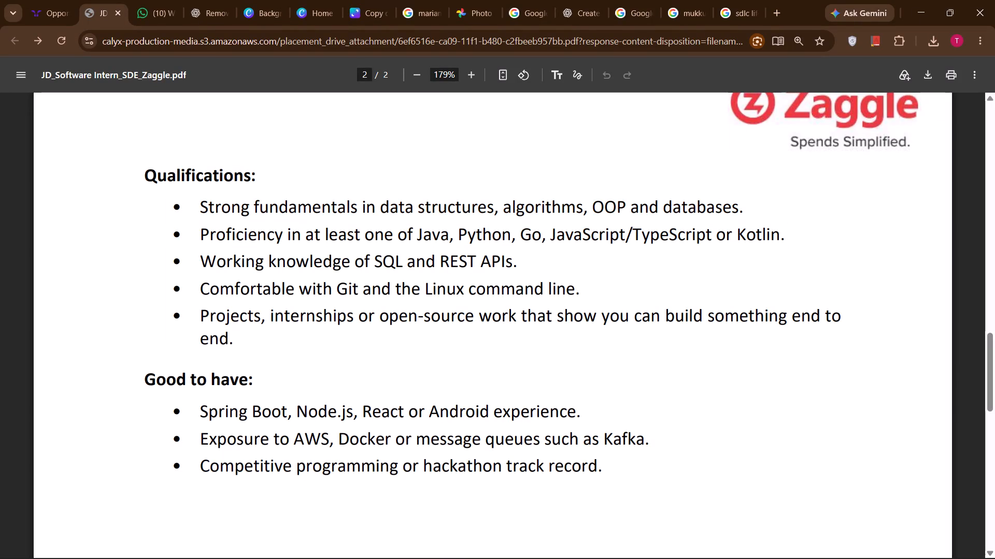
pyautogui.moveTo(745, 204); pyautogui.dragTo(414, 188)
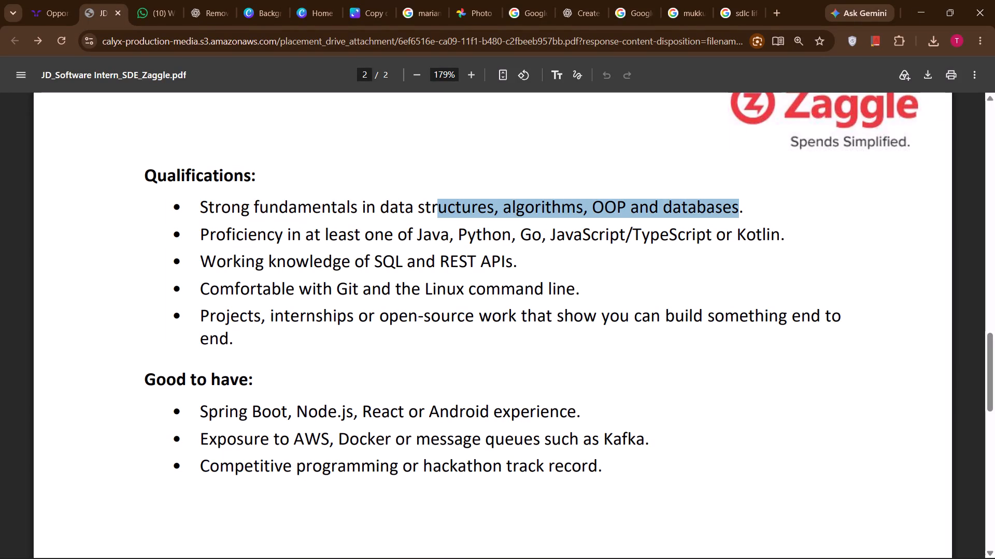
pyautogui.click(399, 242)
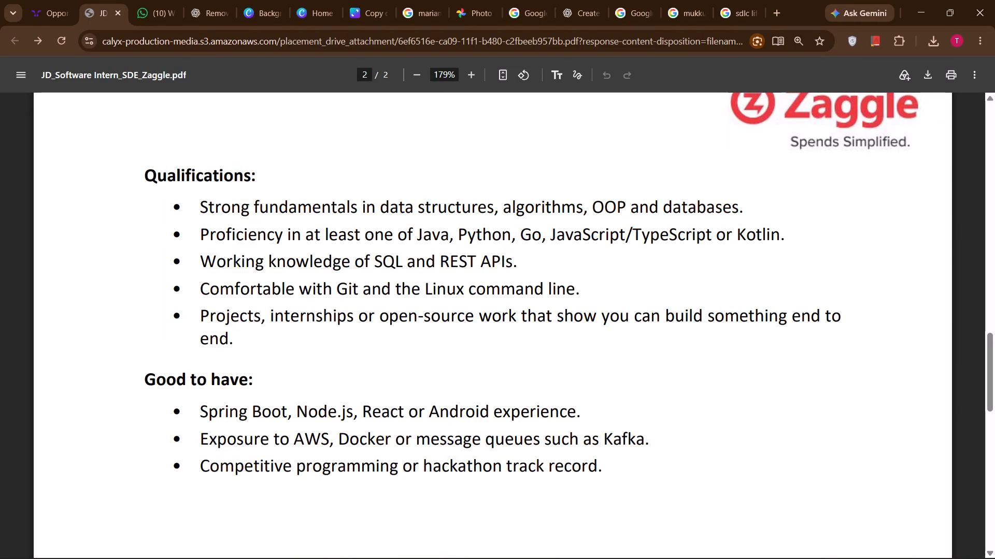
pyautogui.moveTo(200, 200); pyautogui.dragTo(750, 212)
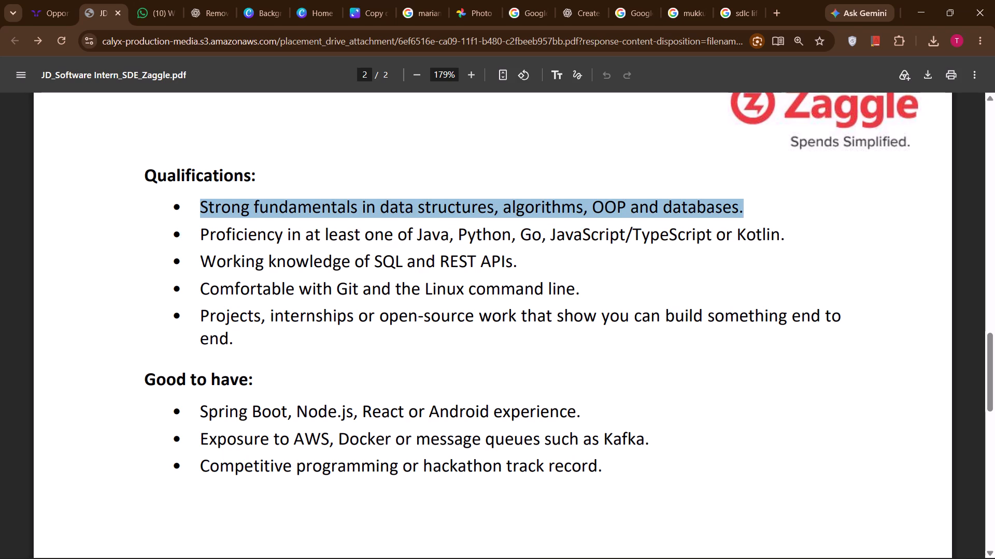
pyautogui.moveTo(750, 212); pyautogui.dragTo(740, 203)
pyautogui.click(740, 203)
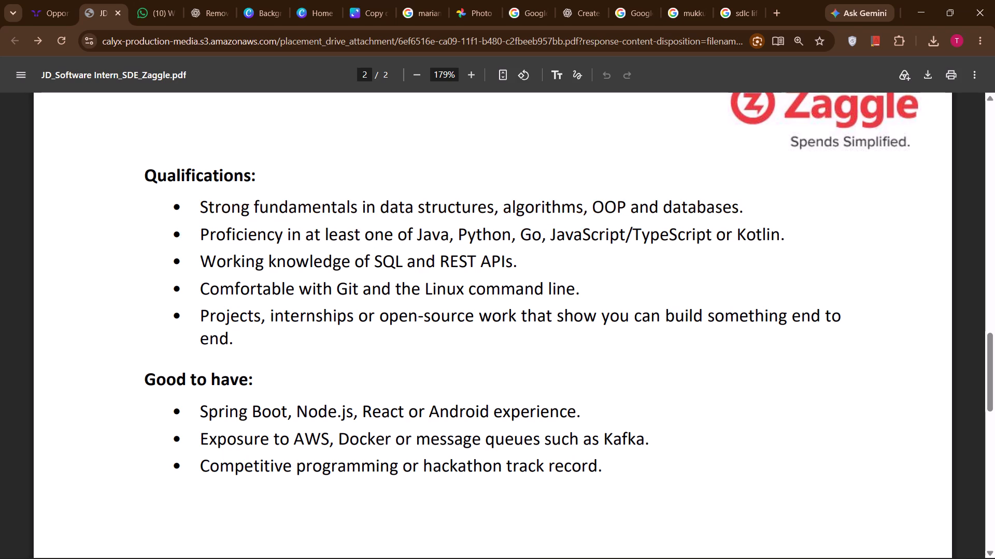
pyautogui.moveTo(739, 203); pyautogui.dragTo(215, 217)
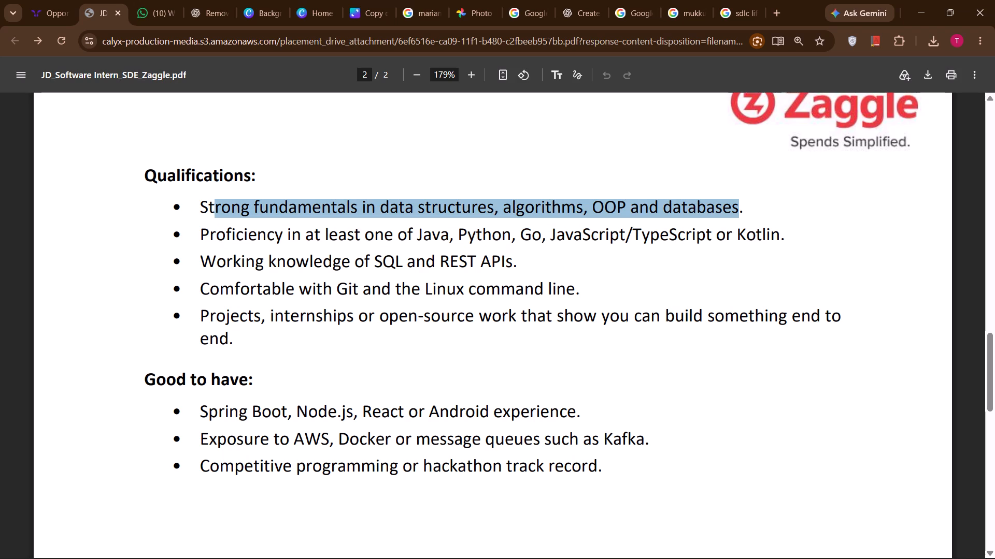
pyautogui.moveTo(215, 217); pyautogui.dragTo(201, 213)
pyautogui.click(201, 213)
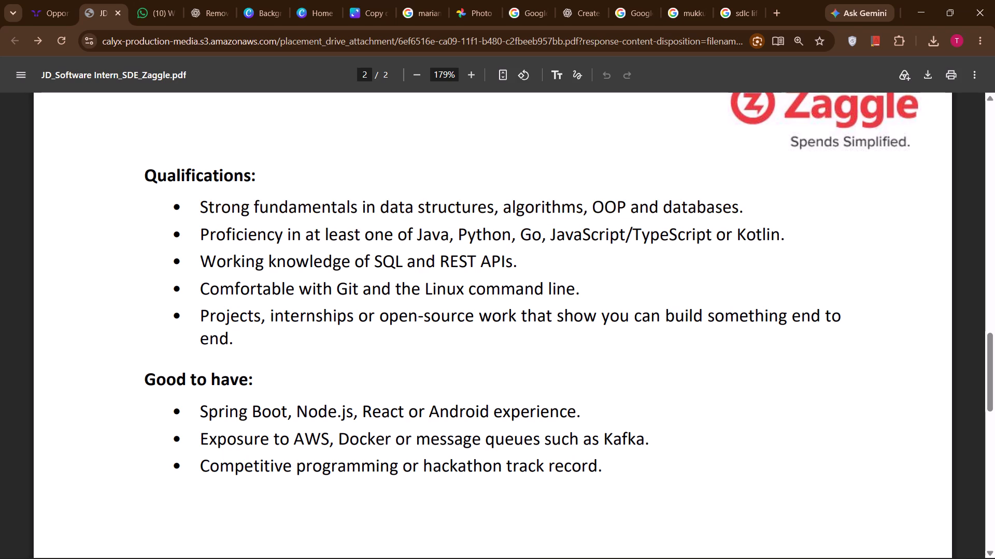
pyautogui.moveTo(198, 208); pyautogui.dragTo(822, 190)
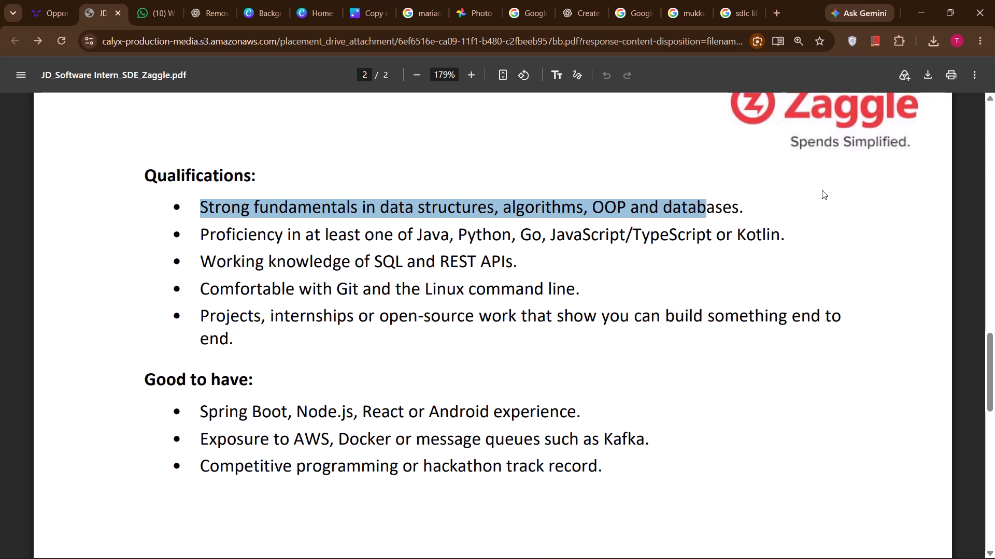
pyautogui.click(822, 190)
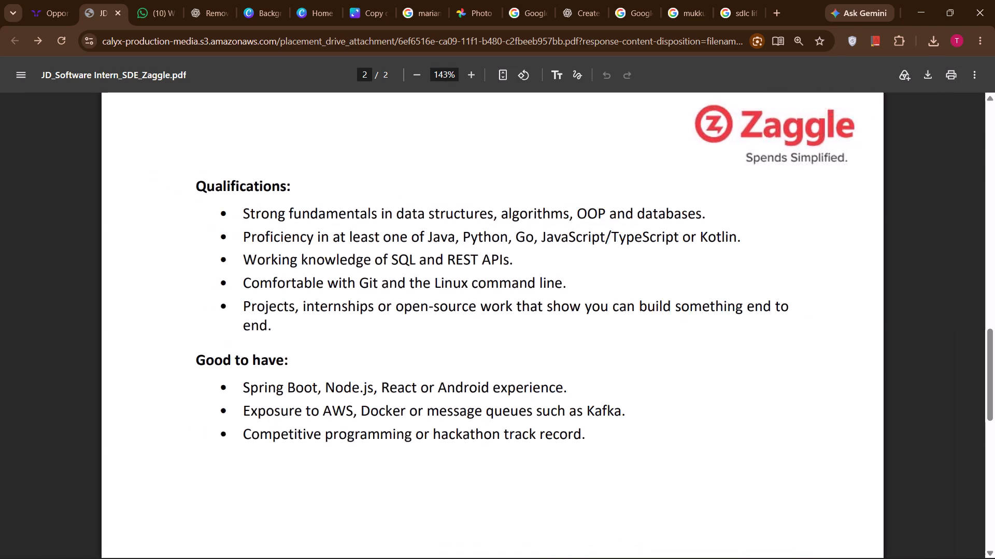
pyautogui.scroll(2, 637, 253)
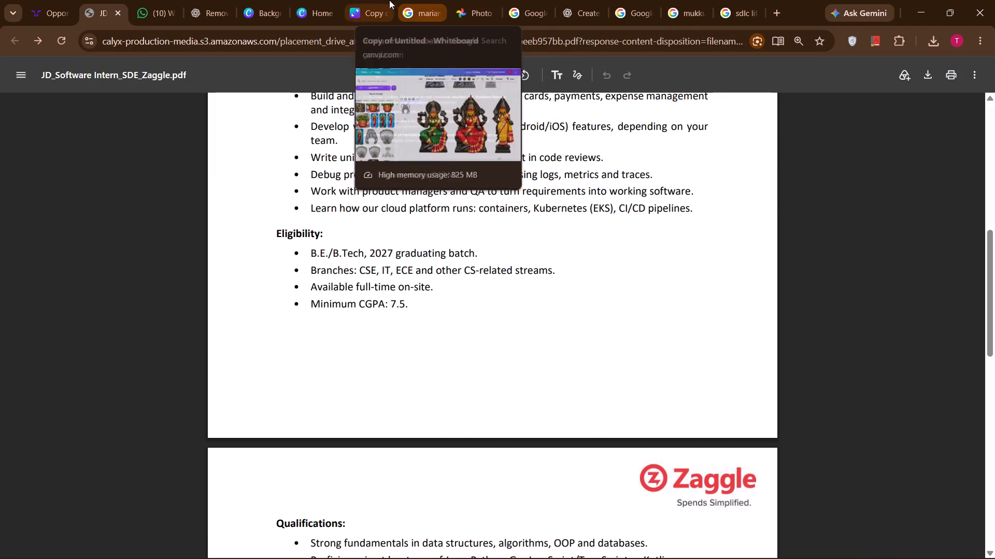
# Switch to the Canva whiteboard, enlarge the silver headpiece image to crown size, and place it over the red-sari goddess's head.
pyautogui.click(384, 0)
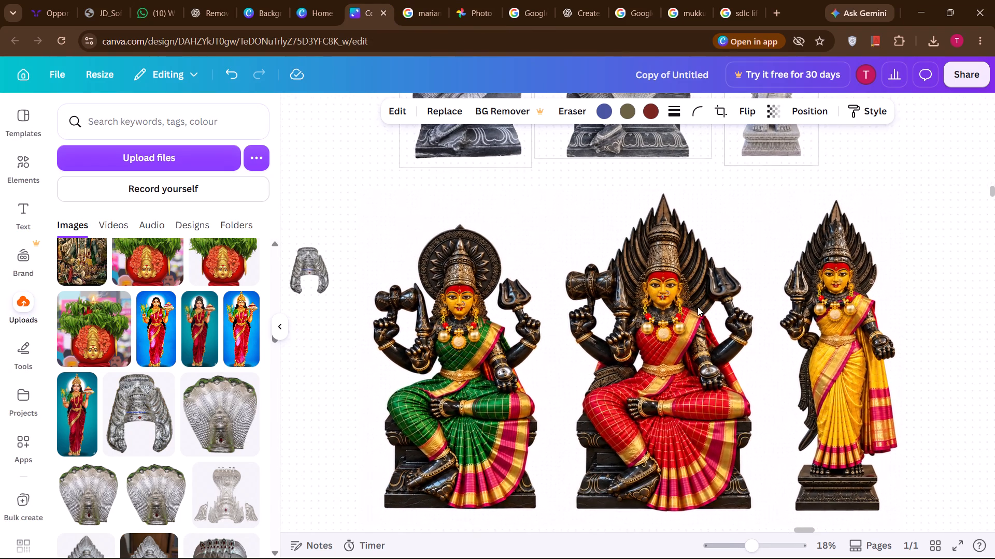
pyautogui.moveTo(322, 286); pyautogui.dragTo(421, 291)
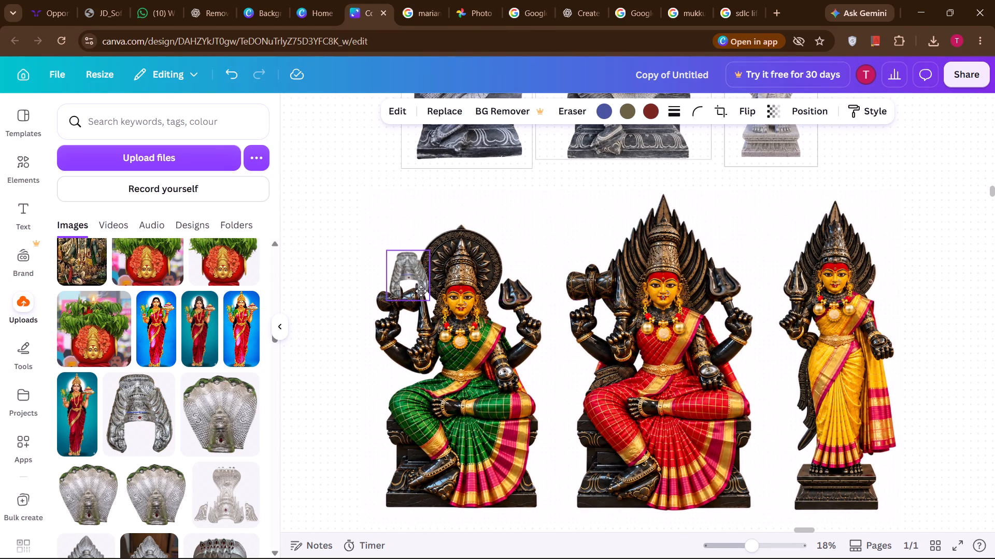
pyautogui.moveTo(421, 291); pyautogui.dragTo(488, 291)
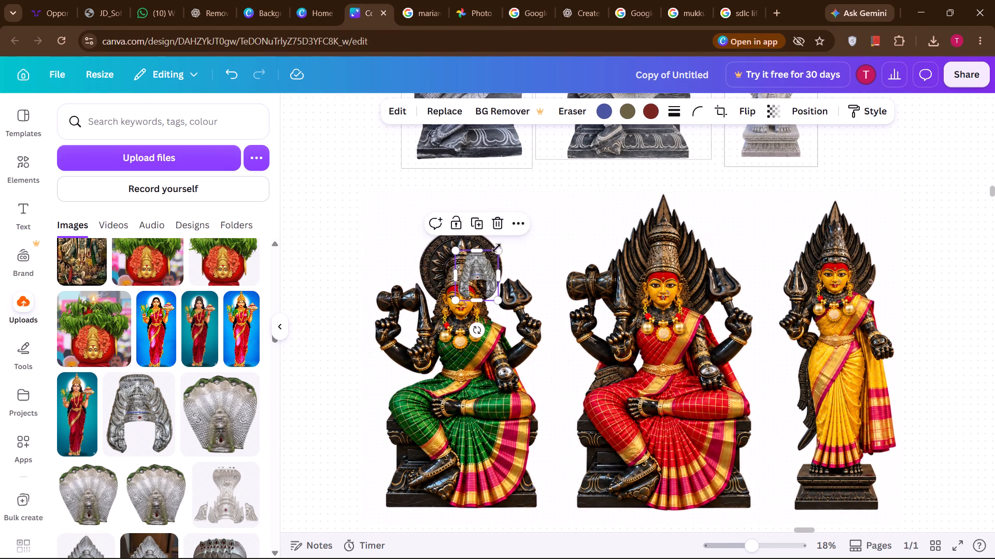
pyautogui.moveTo(496, 254); pyautogui.dragTo(551, 195)
pyautogui.moveTo(504, 250); pyautogui.dragTo(494, 258)
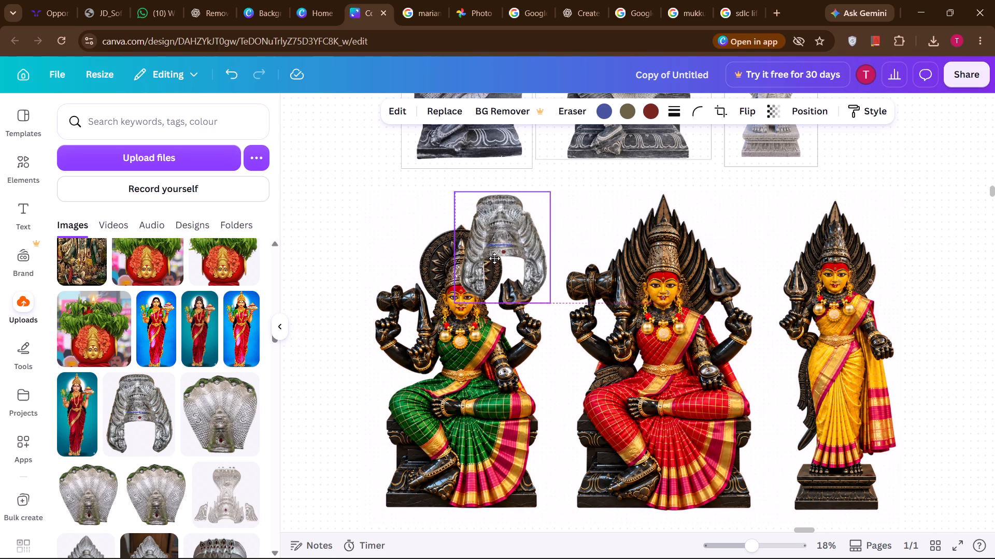
pyautogui.moveTo(494, 258); pyautogui.dragTo(461, 278)
pyautogui.moveTo(474, 276); pyautogui.dragTo(675, 267)
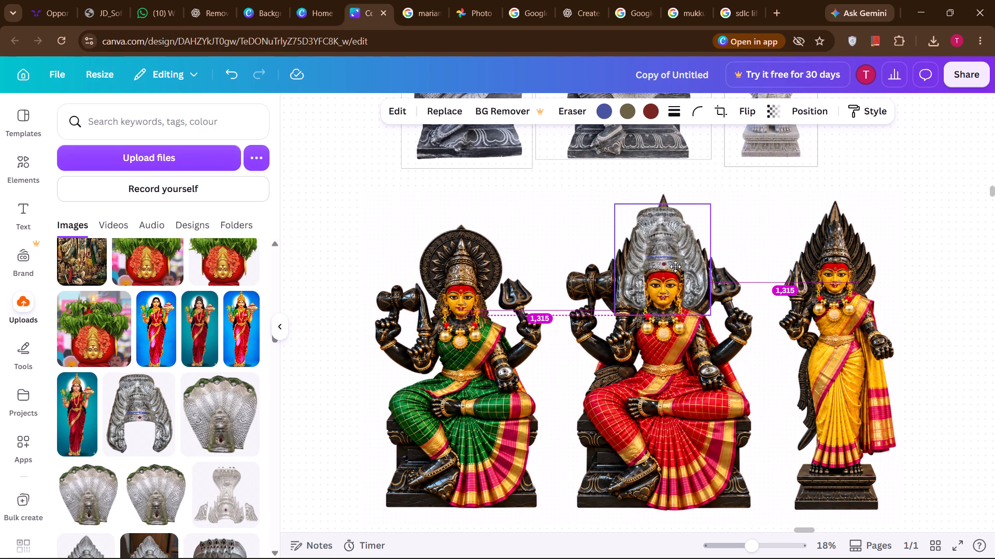
pyautogui.moveTo(675, 267); pyautogui.dragTo(675, 266)
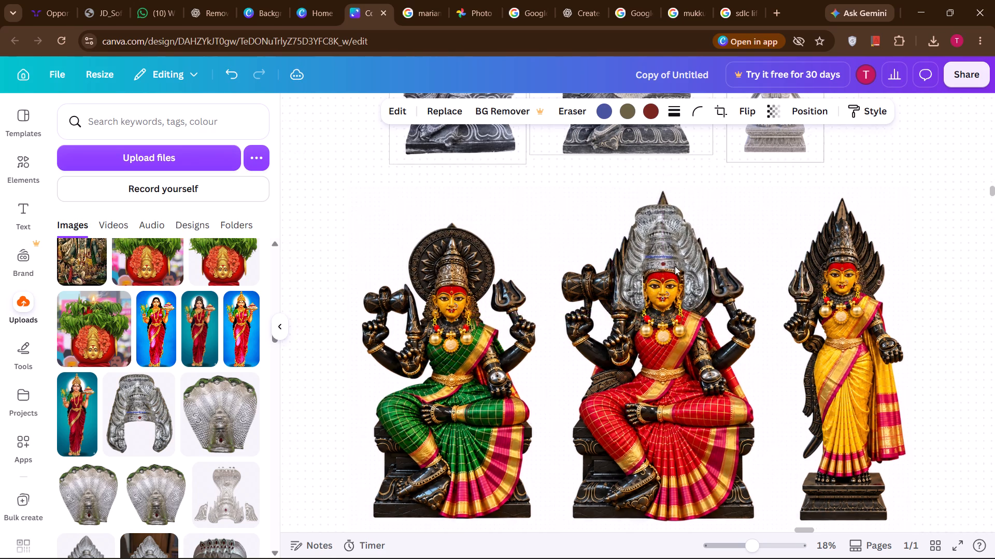
# Shrink the silver headpiece to fit within the dark crown and reposition it around the red-sari goddess's face.
pyautogui.click(675, 266)
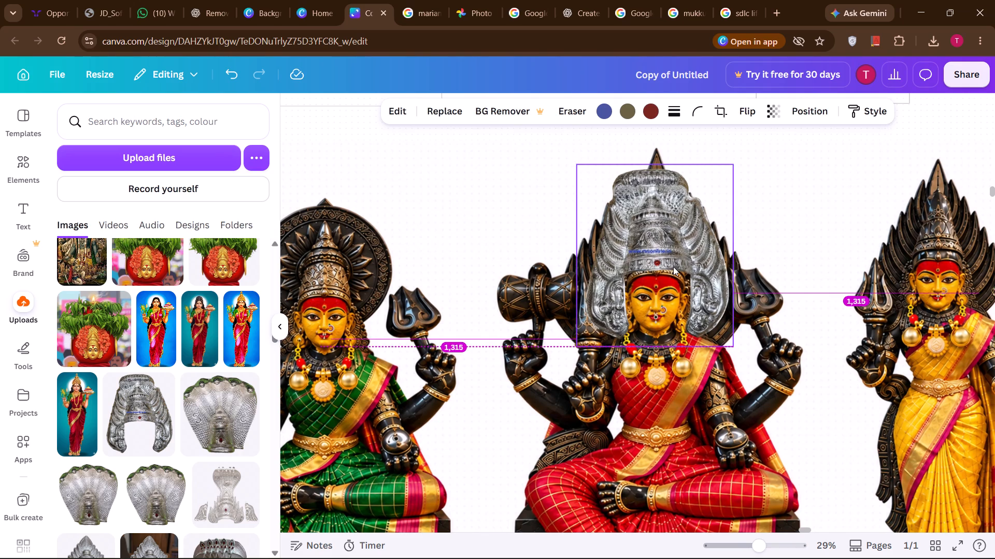
pyautogui.moveTo(736, 169); pyautogui.dragTo(729, 182)
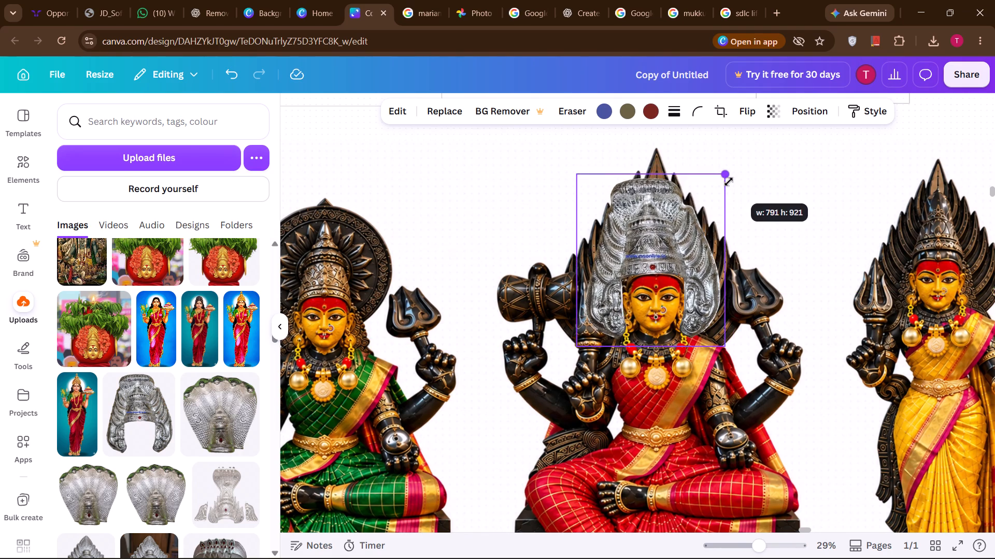
pyautogui.moveTo(729, 182); pyautogui.dragTo(728, 187)
pyautogui.click(692, 227)
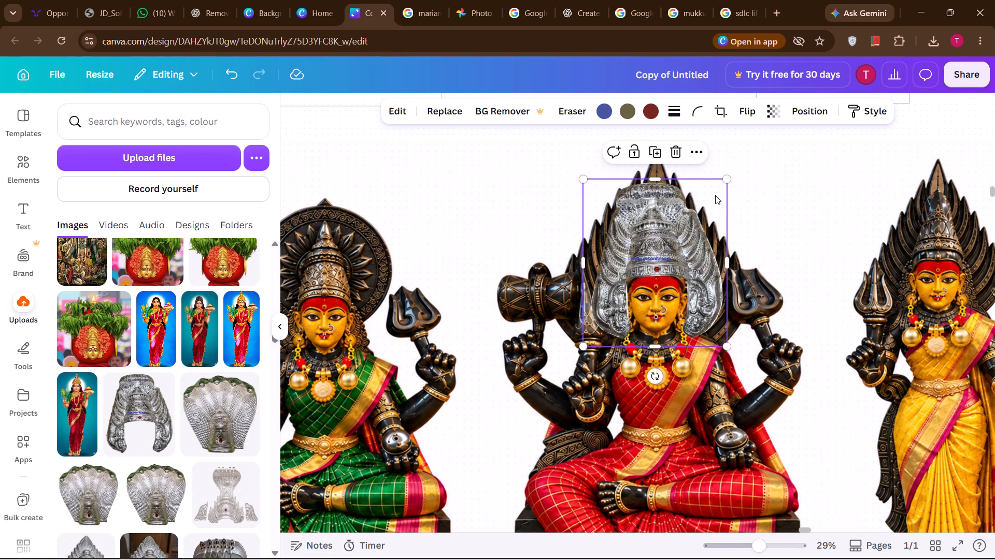
pyautogui.moveTo(730, 178); pyautogui.dragTo(704, 227)
pyautogui.moveTo(657, 287); pyautogui.dragTo(678, 264)
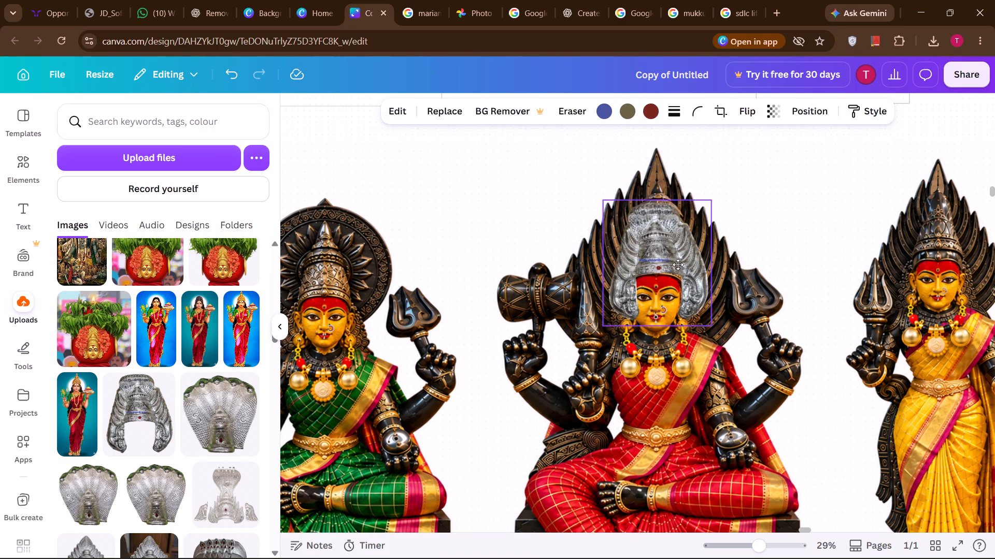
pyautogui.moveTo(678, 264); pyautogui.dragTo(671, 271)
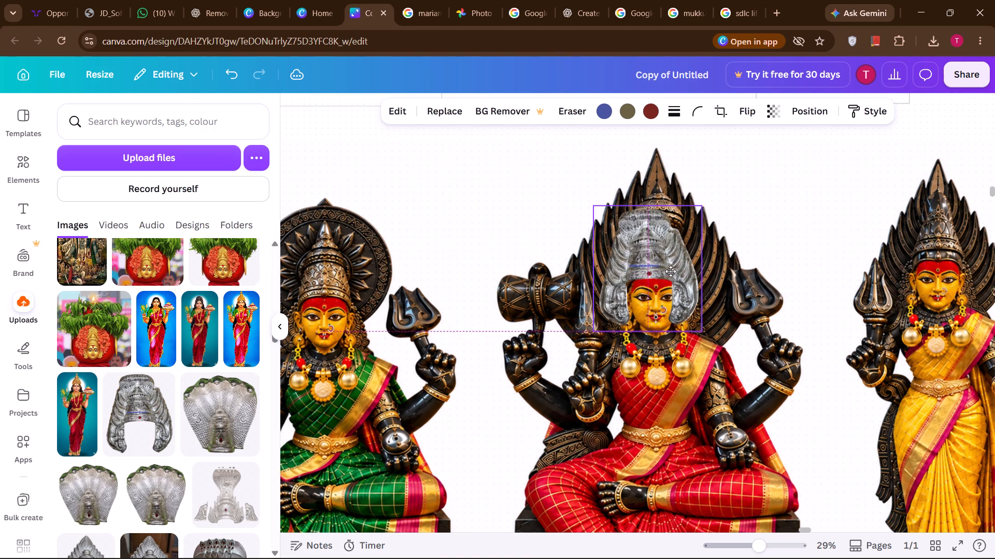
pyautogui.moveTo(671, 271); pyautogui.dragTo(669, 268)
# Enlarge the silver headpiece slightly and reposition it so its opening frames the red-sari goddess's face.
pyautogui.moveTo(704, 205); pyautogui.dragTo(707, 200)
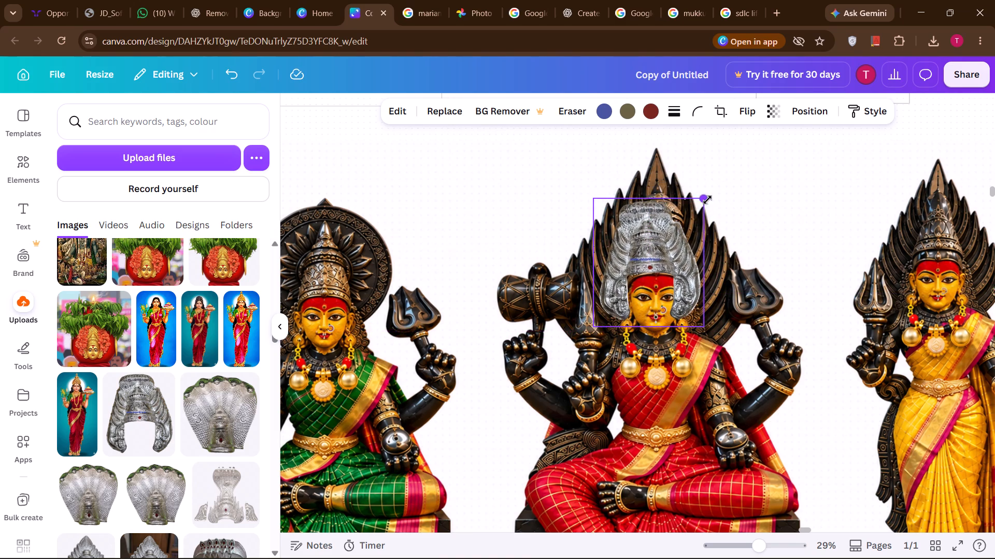
pyautogui.moveTo(707, 200); pyautogui.dragTo(719, 196)
pyautogui.moveTo(667, 234); pyautogui.dragTo(668, 241)
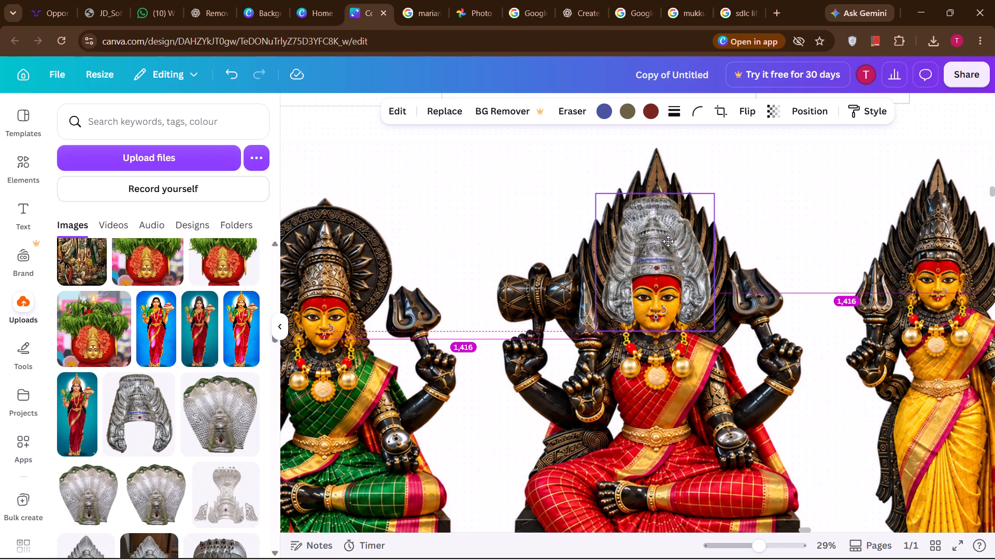
pyautogui.moveTo(668, 241); pyautogui.dragTo(670, 244)
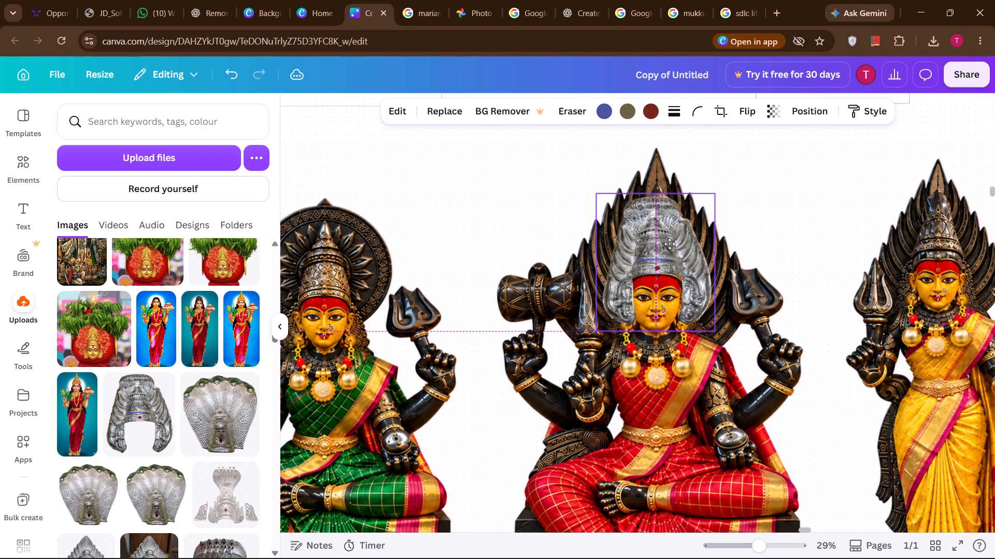
pyautogui.moveTo(670, 244); pyautogui.dragTo(666, 242)
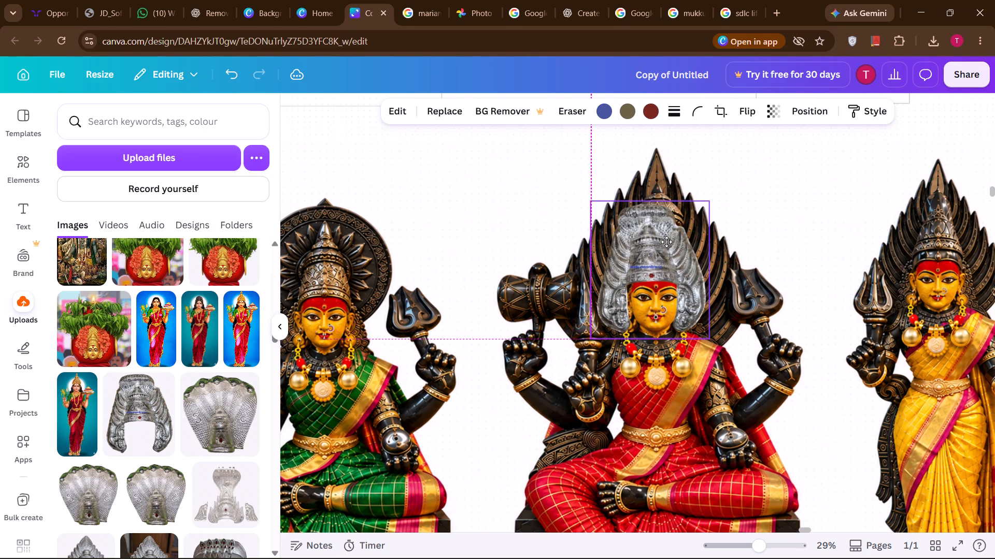
pyautogui.moveTo(666, 242); pyautogui.dragTo(666, 239)
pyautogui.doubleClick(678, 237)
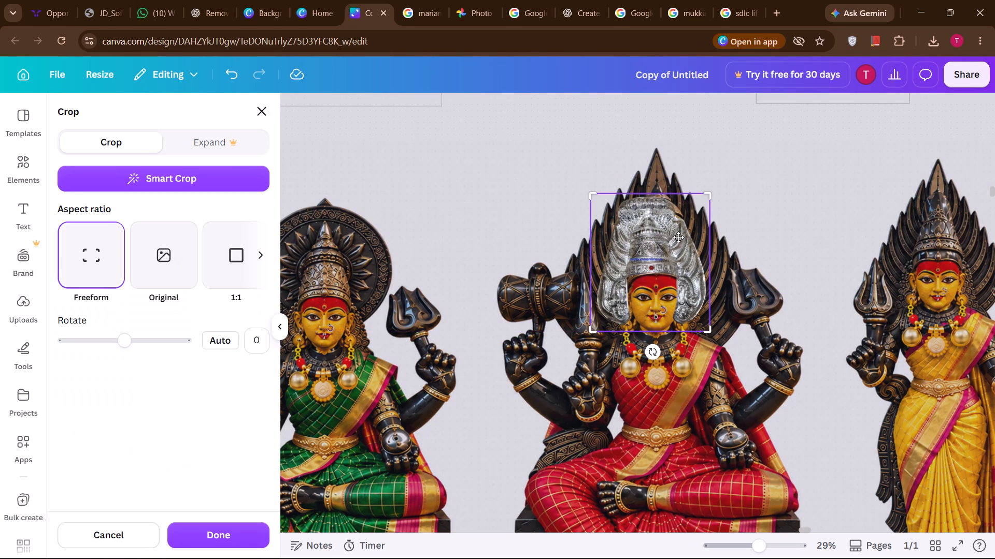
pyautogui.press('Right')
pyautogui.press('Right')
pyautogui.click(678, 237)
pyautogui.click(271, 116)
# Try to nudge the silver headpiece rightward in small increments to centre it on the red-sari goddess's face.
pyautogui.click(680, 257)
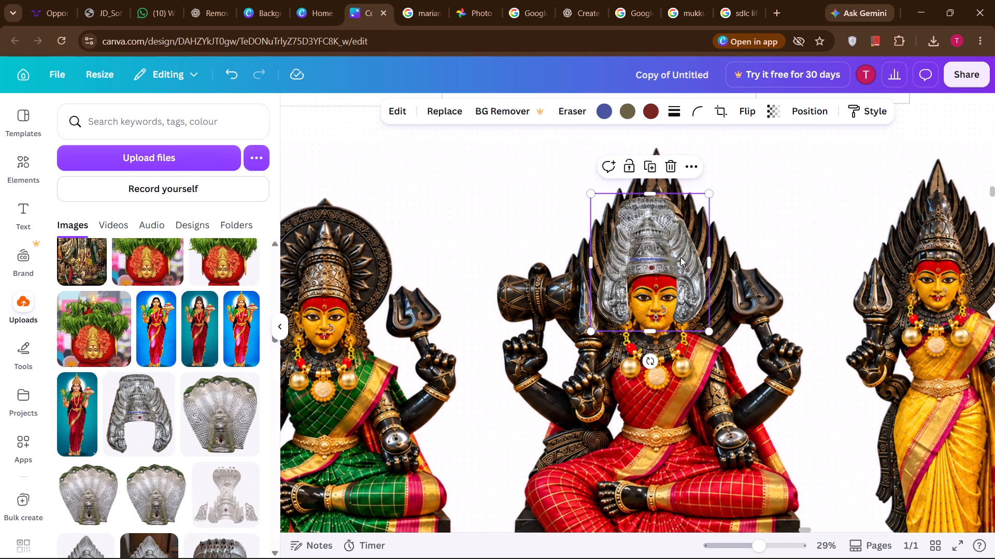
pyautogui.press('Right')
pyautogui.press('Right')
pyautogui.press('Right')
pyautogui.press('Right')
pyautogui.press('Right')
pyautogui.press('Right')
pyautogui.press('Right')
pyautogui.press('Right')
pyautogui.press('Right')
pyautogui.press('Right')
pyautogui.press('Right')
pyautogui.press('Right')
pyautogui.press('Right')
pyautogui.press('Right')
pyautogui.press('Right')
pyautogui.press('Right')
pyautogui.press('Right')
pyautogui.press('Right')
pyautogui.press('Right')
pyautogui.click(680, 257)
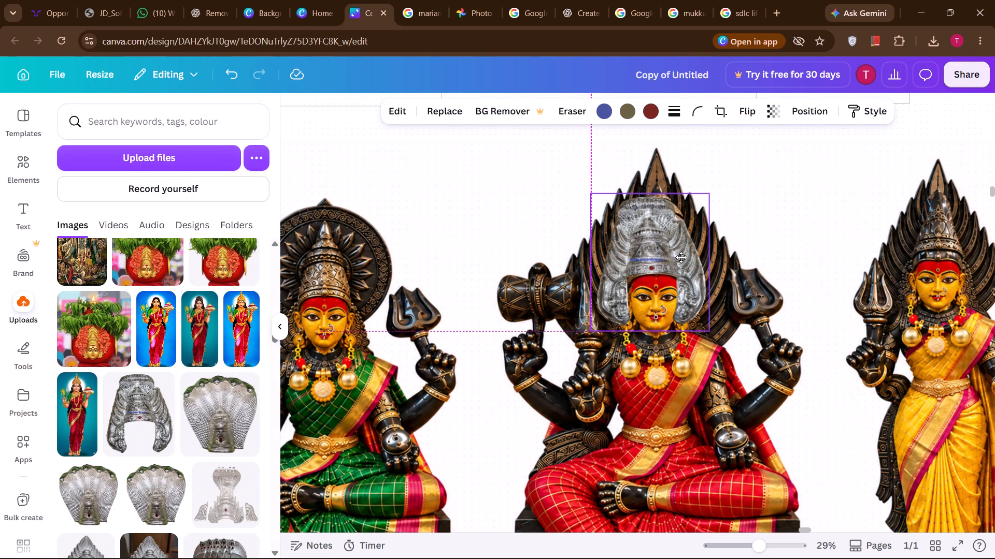
# Enlarge the silver headpiece slightly more and recentre it over the red-sari goddess's crown.
pyautogui.moveTo(713, 193); pyautogui.dragTo(713, 192)
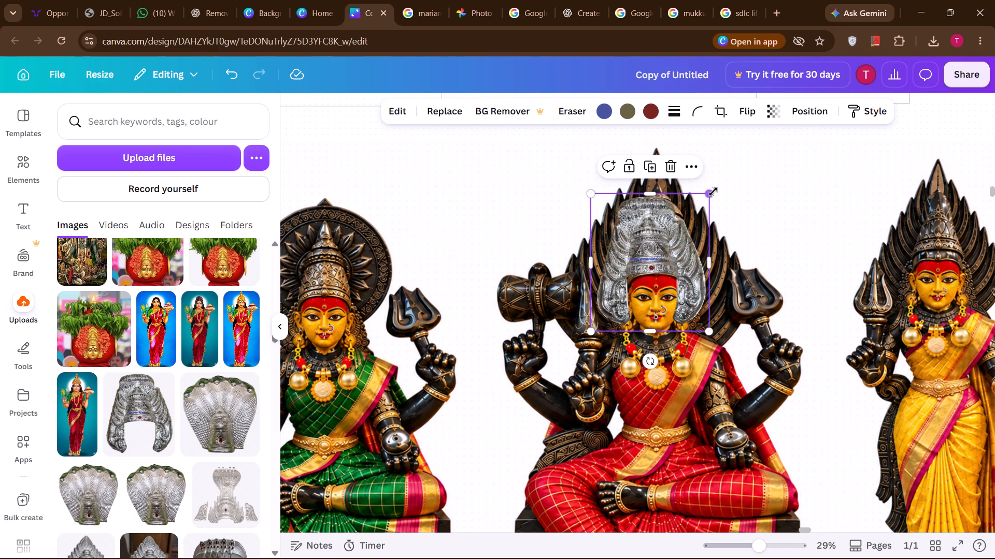
pyautogui.moveTo(713, 192); pyautogui.dragTo(721, 181)
pyautogui.click(678, 236)
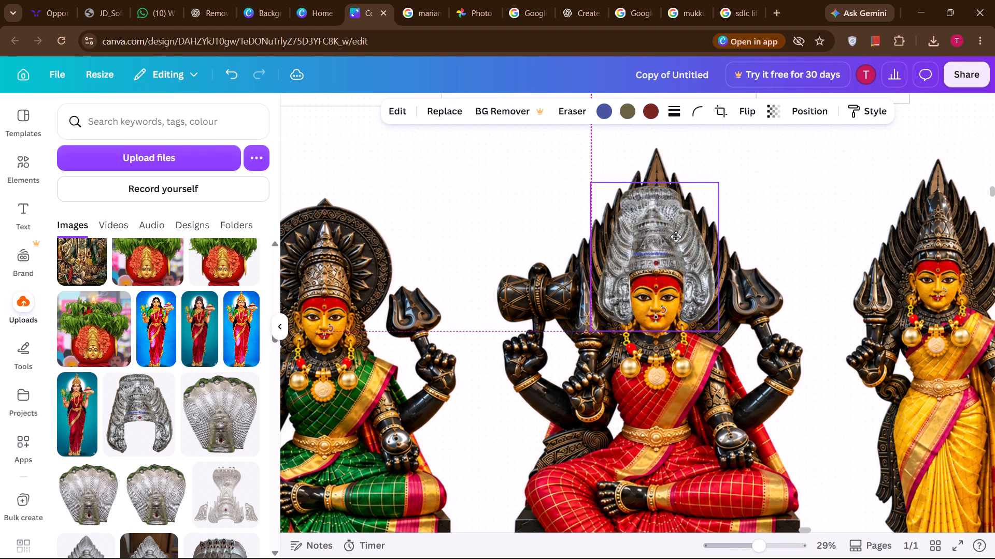
pyautogui.click(678, 237)
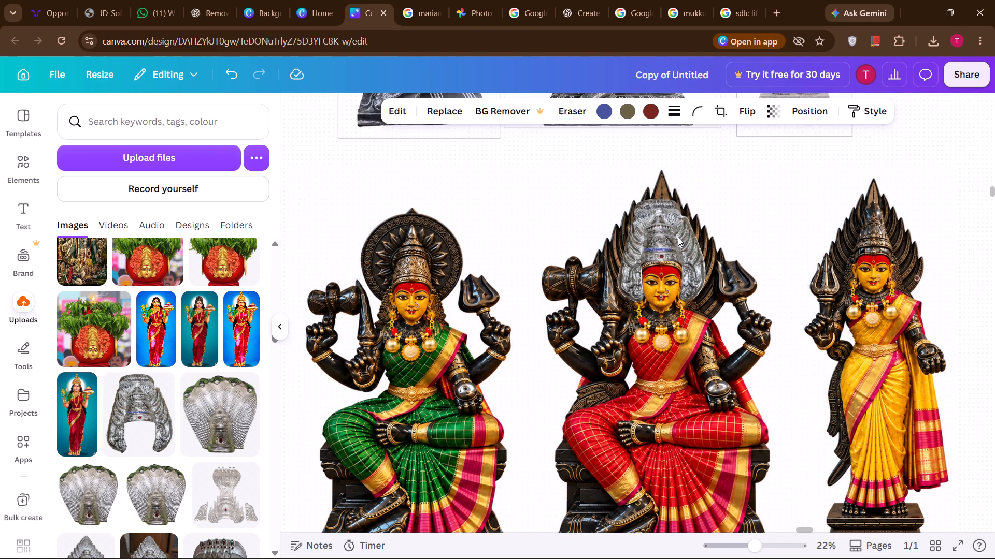
# Fine-tune the silver headpiece's horizontal alignment on the red-sari goddess with small left and right nudges.
pyautogui.click(675, 254)
pyautogui.press('Left')
pyautogui.press('Left')
pyautogui.press('Left')
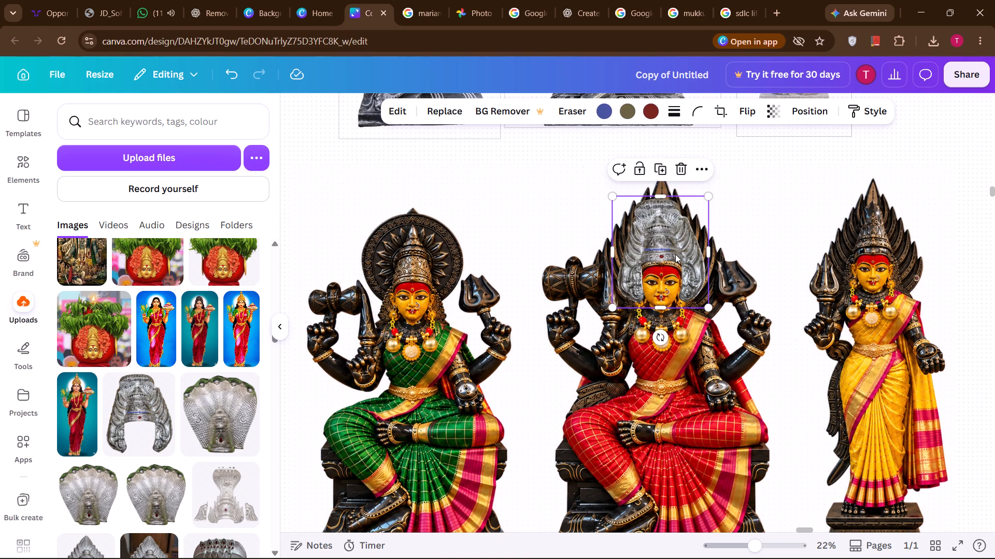
pyautogui.press('Left')
pyautogui.press('Right')
pyautogui.press('Right')
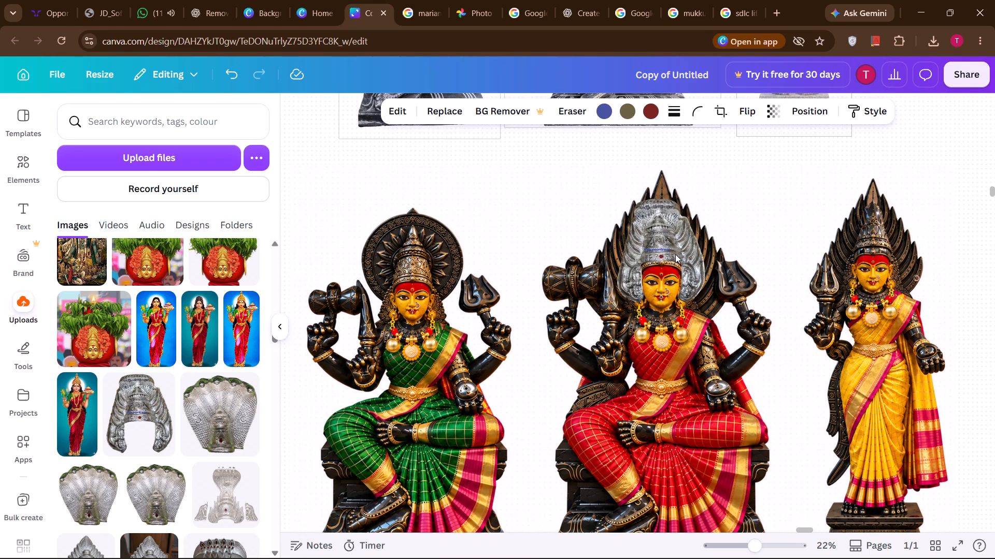
# Shift the silver headpiece slightly left and down to line it up with the red-sari goddess's face.
pyautogui.press('Left')
pyautogui.press('Left')
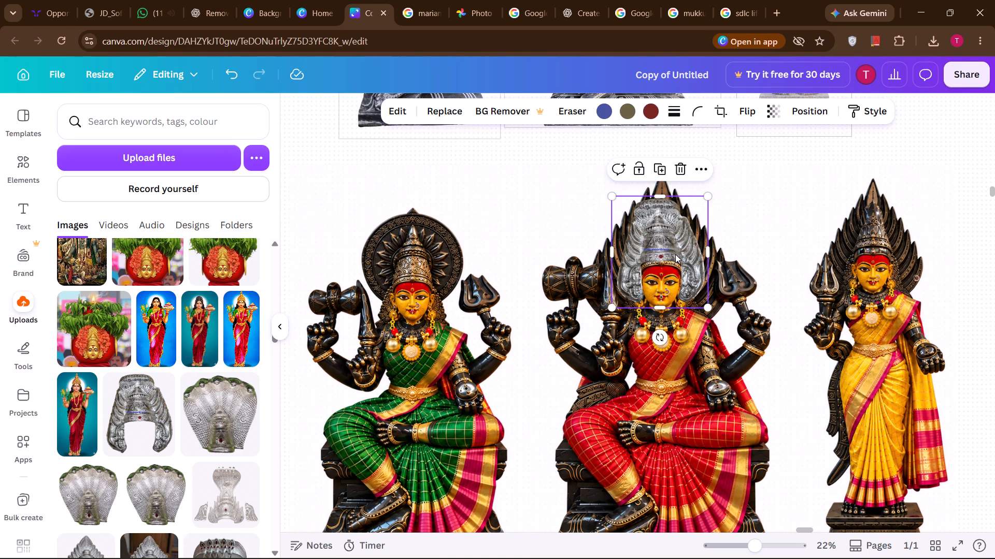
pyautogui.click(713, 287)
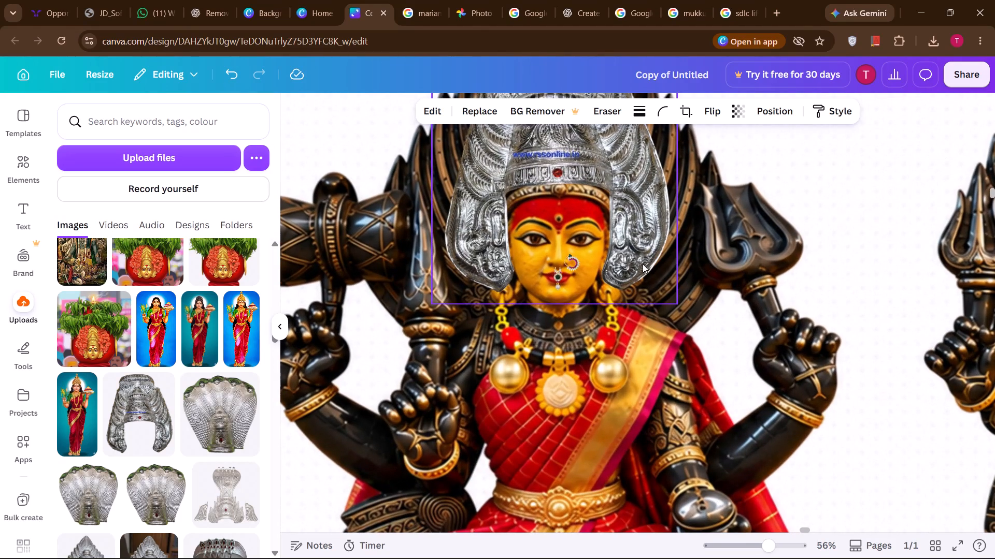
pyautogui.moveTo(634, 258); pyautogui.dragTo(632, 270)
pyautogui.click(744, 294)
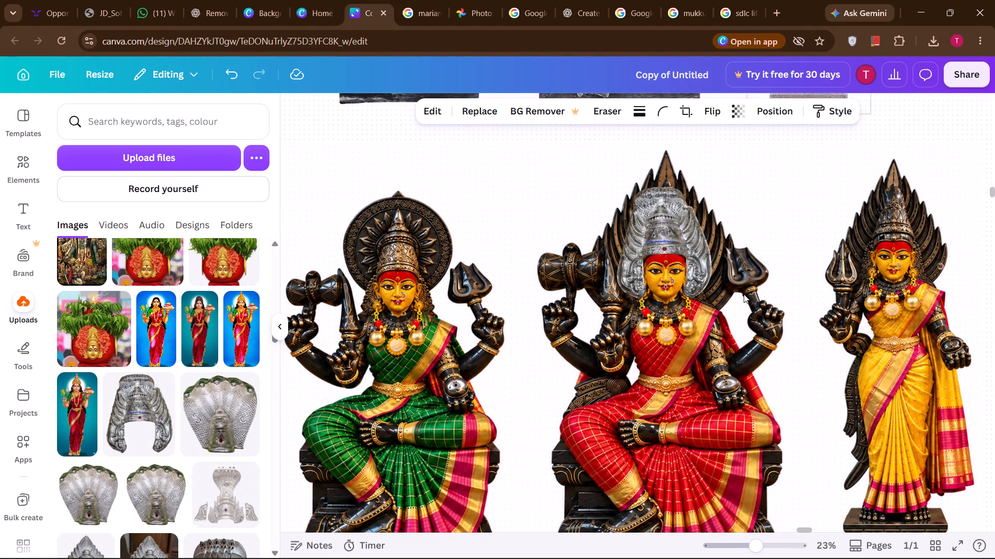
# Fine-tune the silver headpiece's horizontal position on the red-sari goddess with small nudges, mostly rightward.
pyautogui.click(691, 275)
pyautogui.press('Right')
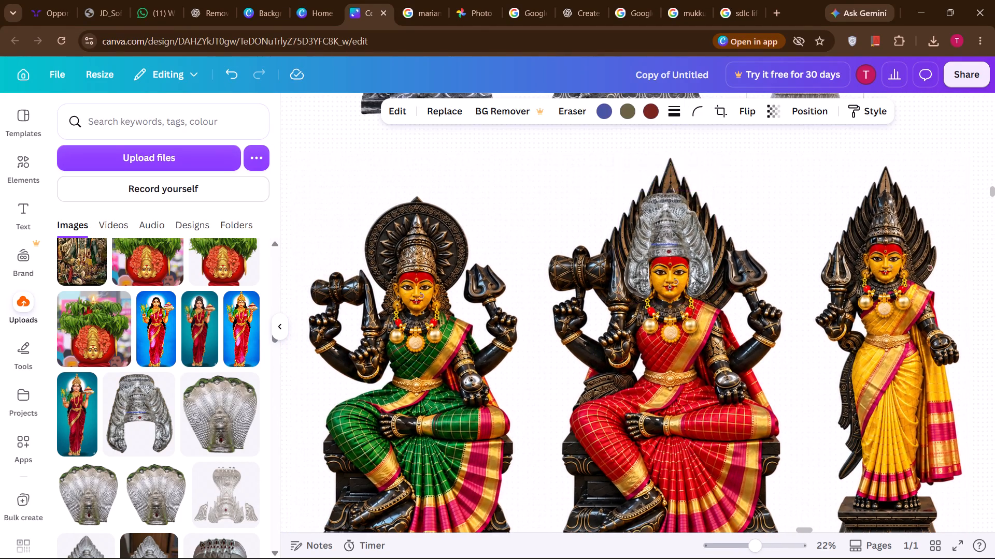
pyautogui.press('Right')
pyautogui.press('Right')
pyautogui.press('Left')
pyautogui.press('Right')
pyautogui.press('Right')
pyautogui.press('Right')
pyautogui.press('Left')
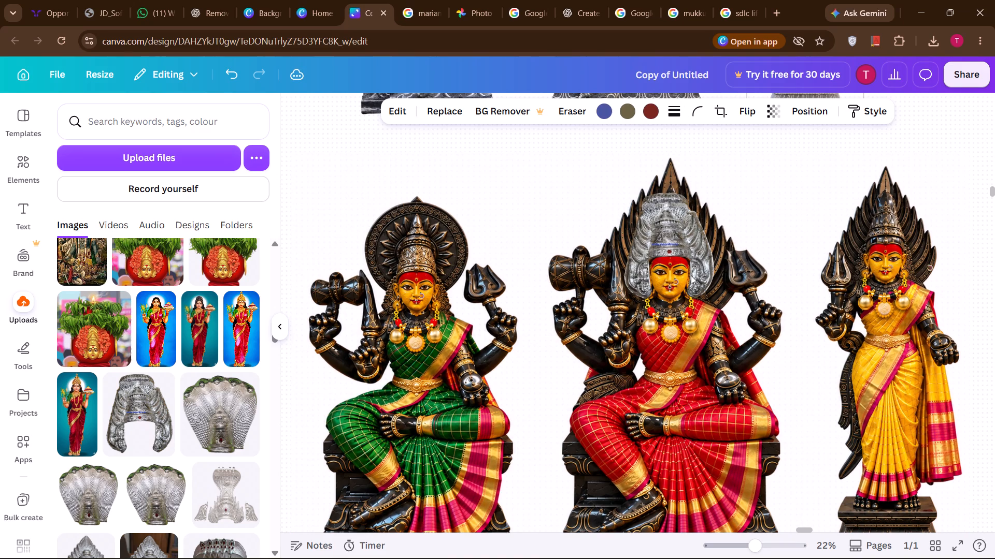
pyautogui.press('Right')
pyautogui.press('Right')
pyautogui.press('Right')
pyautogui.press('Right')
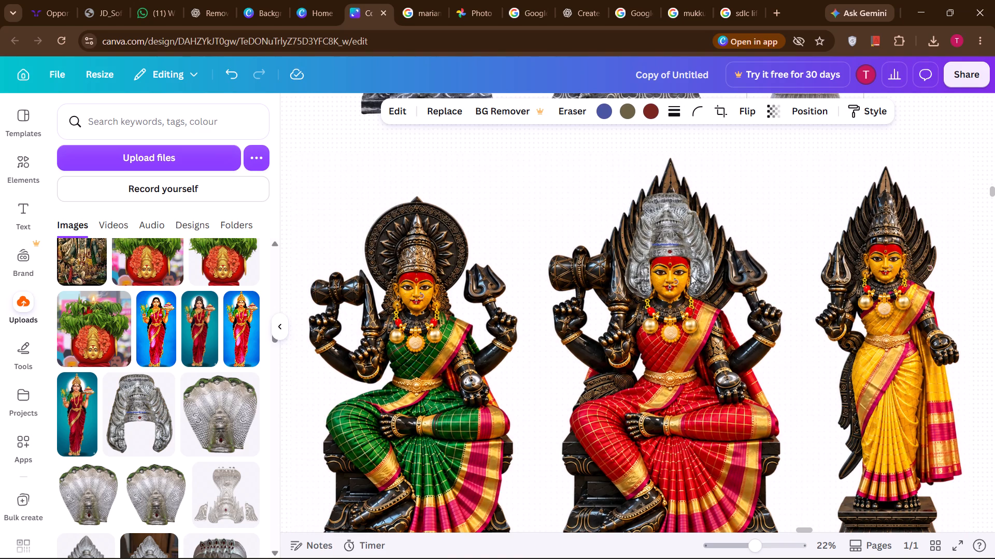
# Nudge the silver headpiece slightly down and left so it sits on the red-sari goddess's forehead.
pyautogui.press('Down')
pyautogui.press('Down')
pyautogui.press('Down')
pyautogui.press('Up')
pyautogui.press('Up')
pyautogui.press('Left')
pyautogui.press('Left')
pyautogui.press('Down')
pyautogui.press('Down')
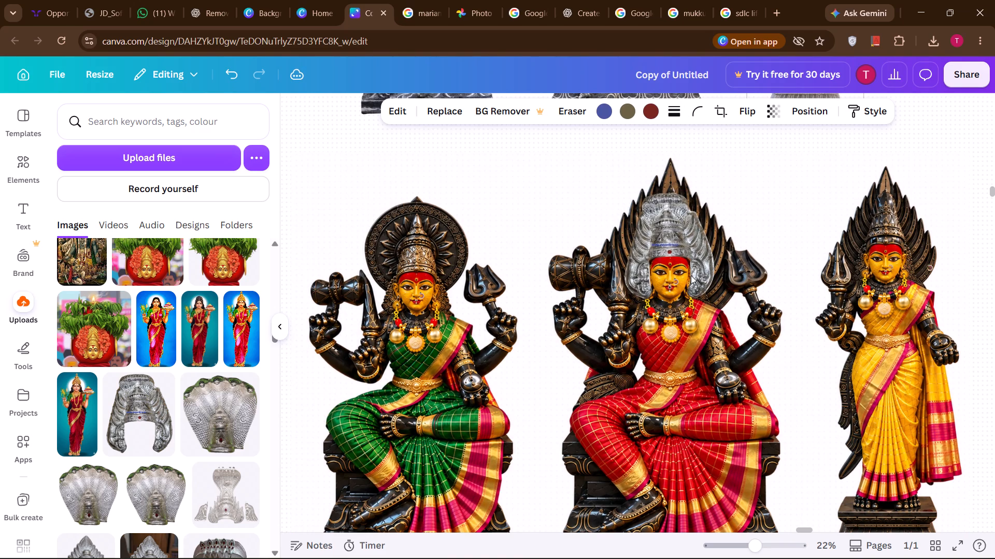
pyautogui.press('Down')
pyautogui.press('Down')
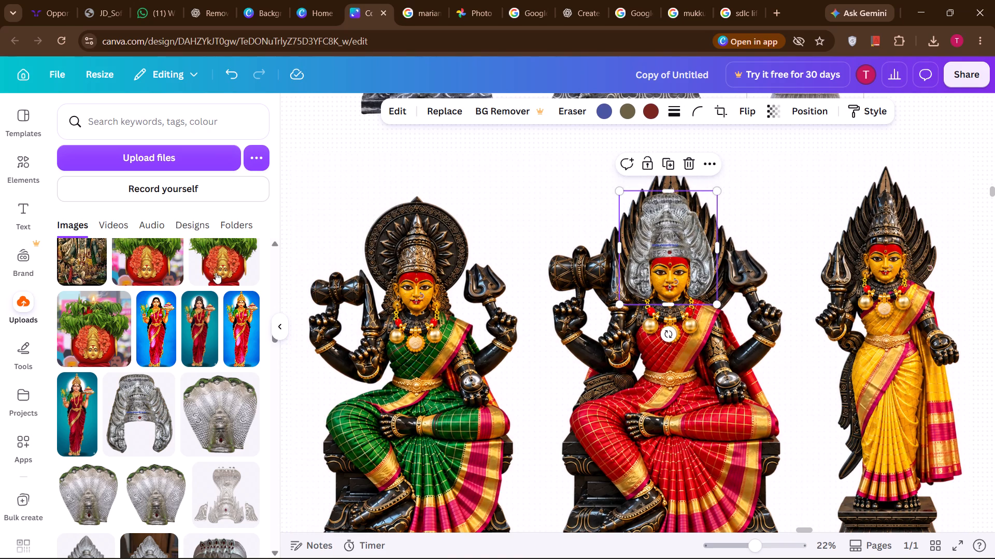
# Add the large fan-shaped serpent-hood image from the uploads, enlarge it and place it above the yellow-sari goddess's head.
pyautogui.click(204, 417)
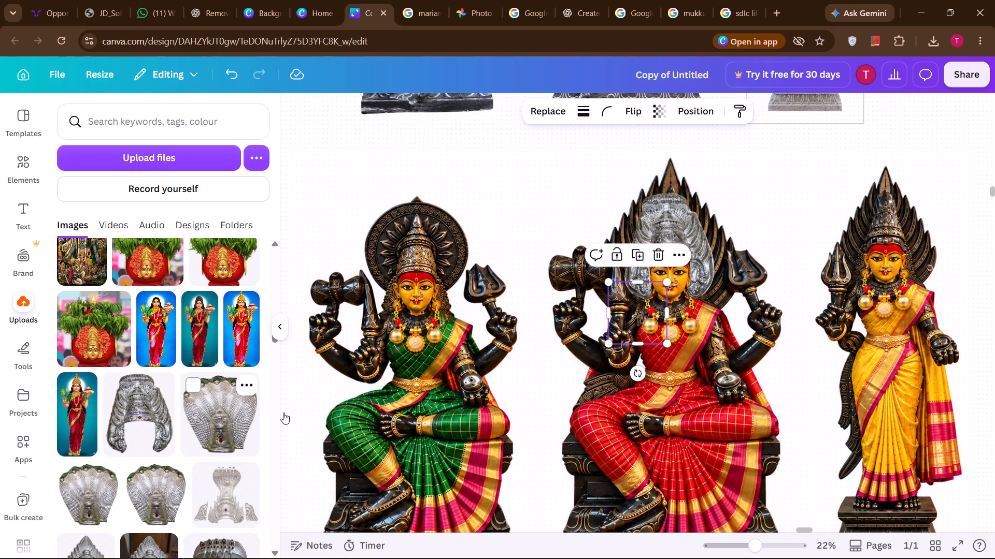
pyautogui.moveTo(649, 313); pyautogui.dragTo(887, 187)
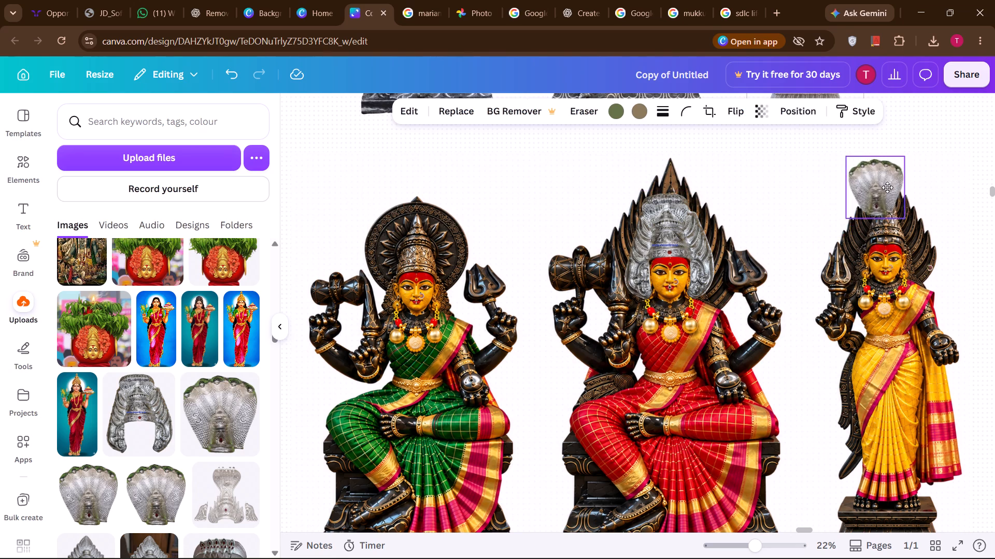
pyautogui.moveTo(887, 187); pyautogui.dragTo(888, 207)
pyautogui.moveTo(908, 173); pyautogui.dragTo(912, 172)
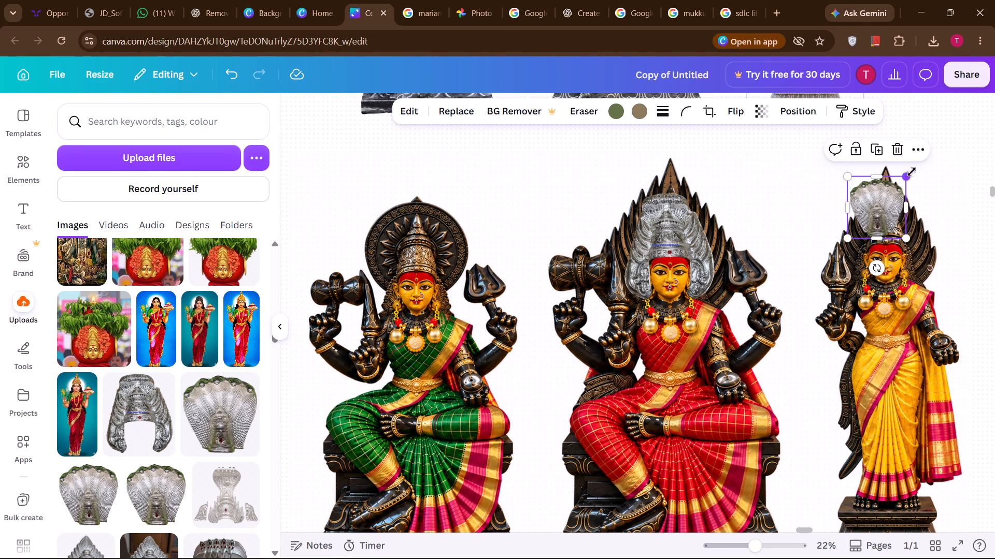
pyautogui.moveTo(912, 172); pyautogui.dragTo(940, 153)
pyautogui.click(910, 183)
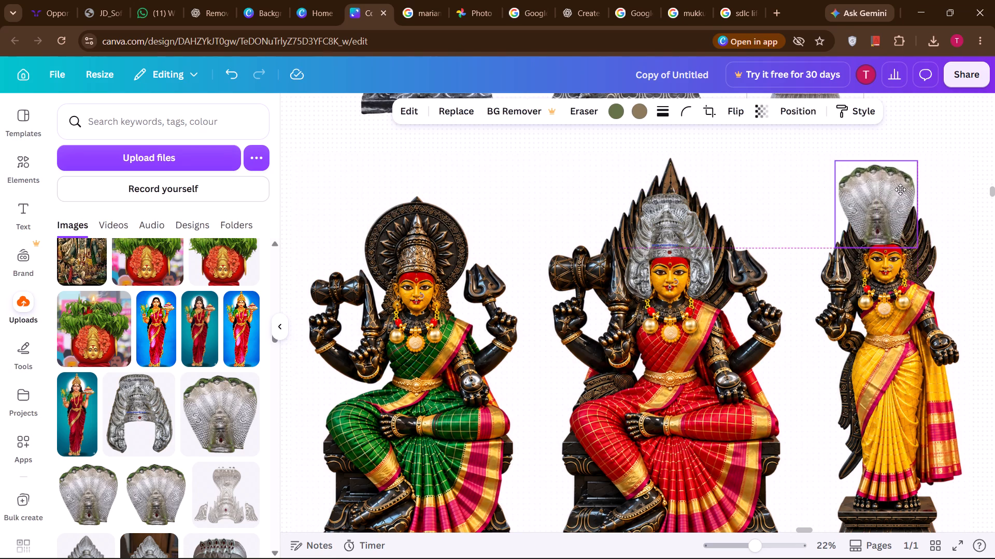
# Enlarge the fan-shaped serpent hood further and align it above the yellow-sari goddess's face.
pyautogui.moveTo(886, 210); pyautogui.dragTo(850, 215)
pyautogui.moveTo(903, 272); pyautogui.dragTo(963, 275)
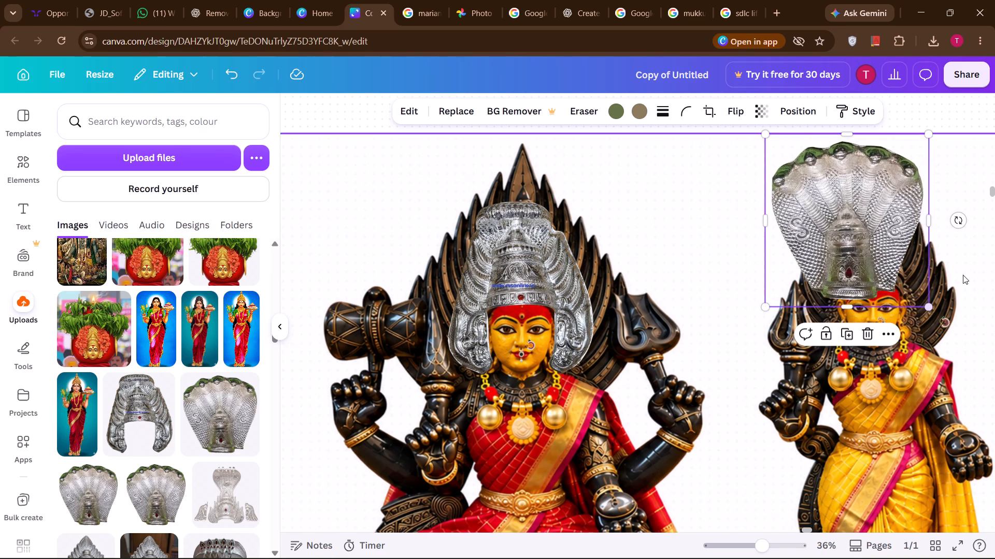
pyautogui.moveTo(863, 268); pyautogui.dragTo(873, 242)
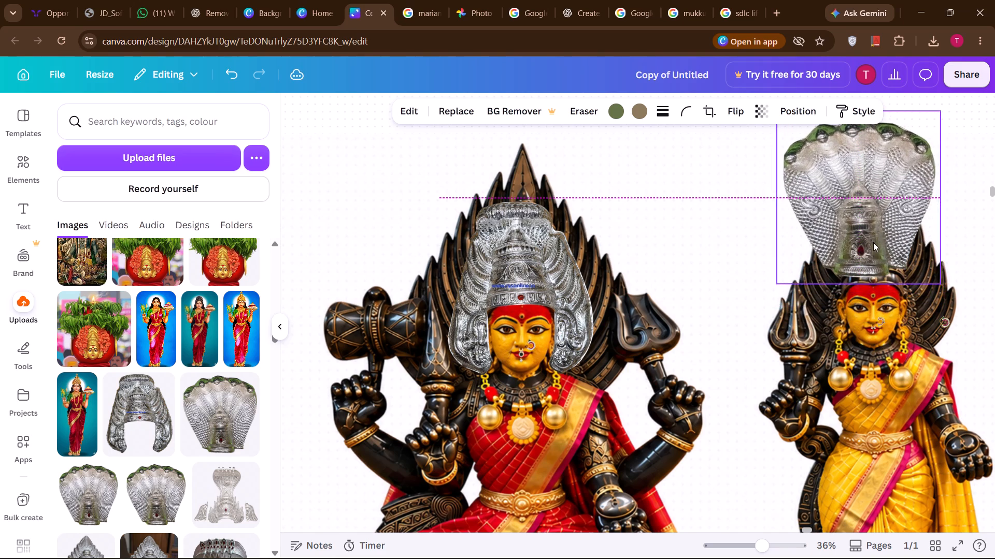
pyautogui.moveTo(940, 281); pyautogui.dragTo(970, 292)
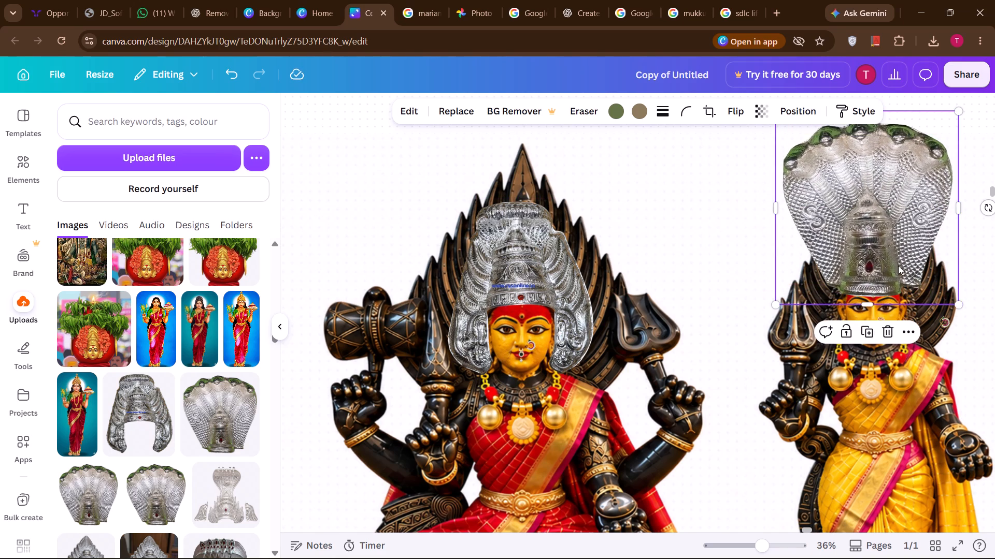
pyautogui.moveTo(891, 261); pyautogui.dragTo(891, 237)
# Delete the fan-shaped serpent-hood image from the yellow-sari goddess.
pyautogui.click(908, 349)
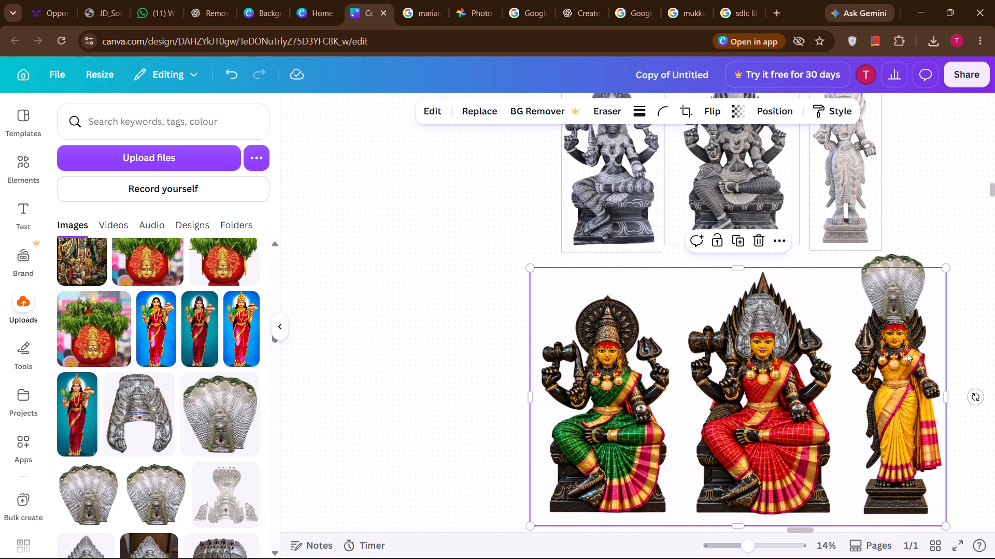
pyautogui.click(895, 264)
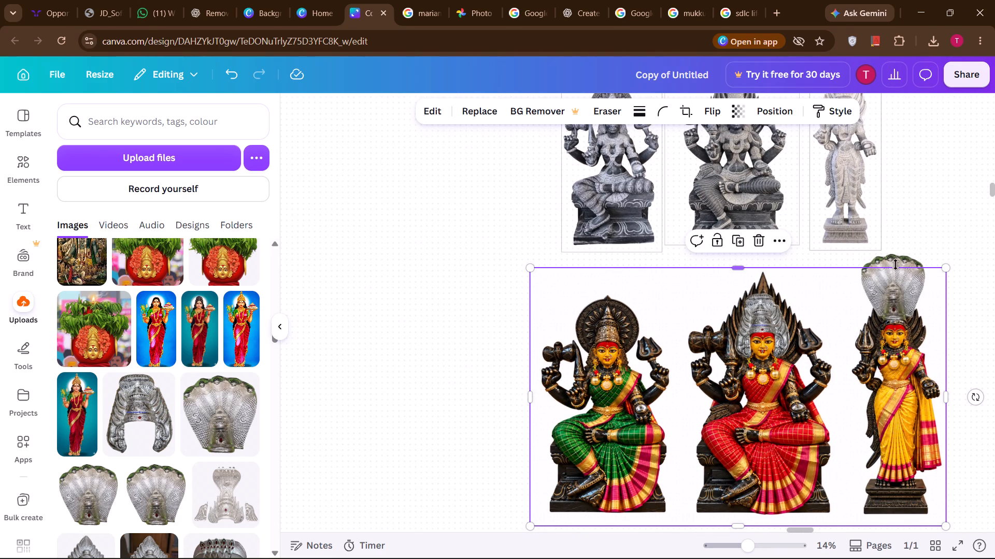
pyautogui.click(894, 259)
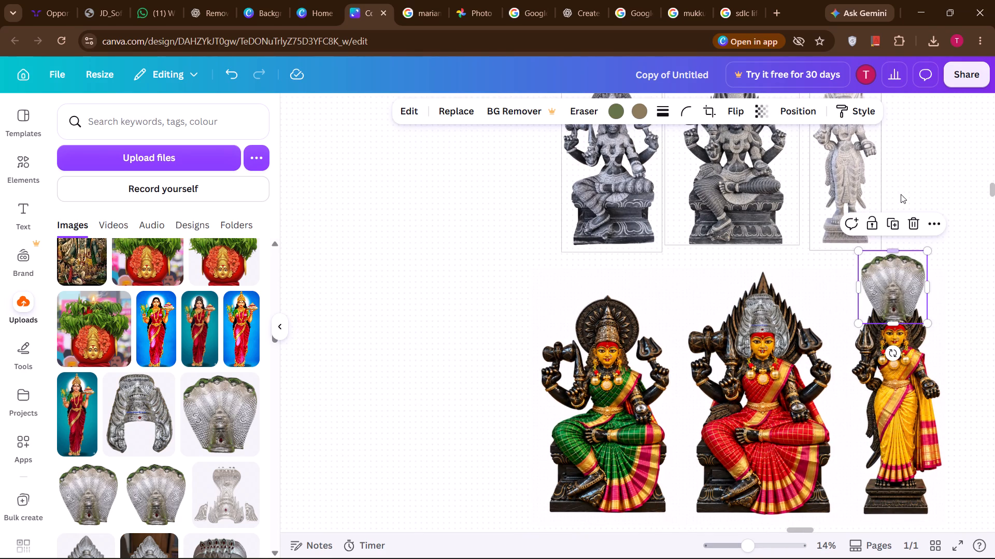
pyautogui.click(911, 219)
# Add the pointed silver headpiece with the transparent background from the uploads and move it towards the green-sari goddess's head.
pyautogui.scroll(-1, 117, 434)
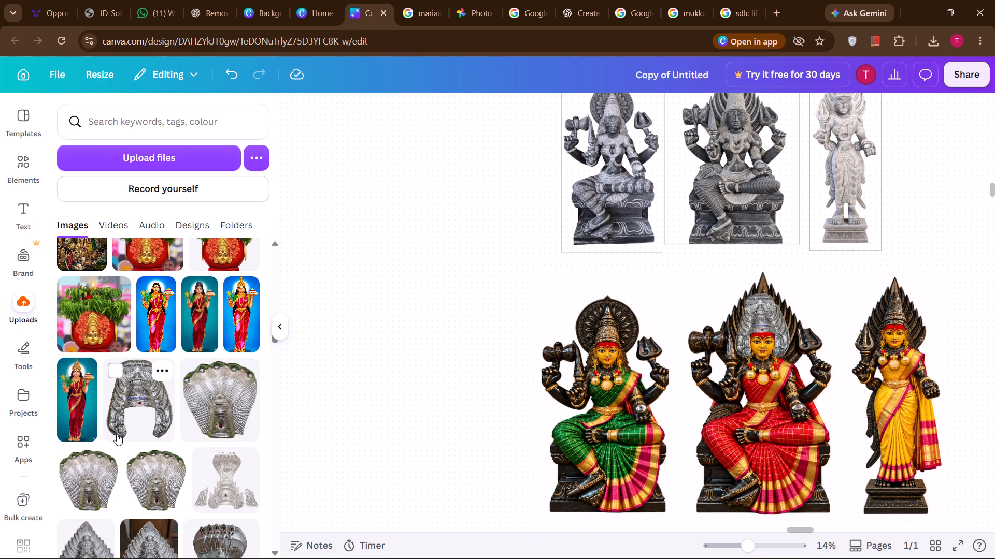
pyautogui.scroll(-2, 117, 434)
pyautogui.doubleClick(102, 459)
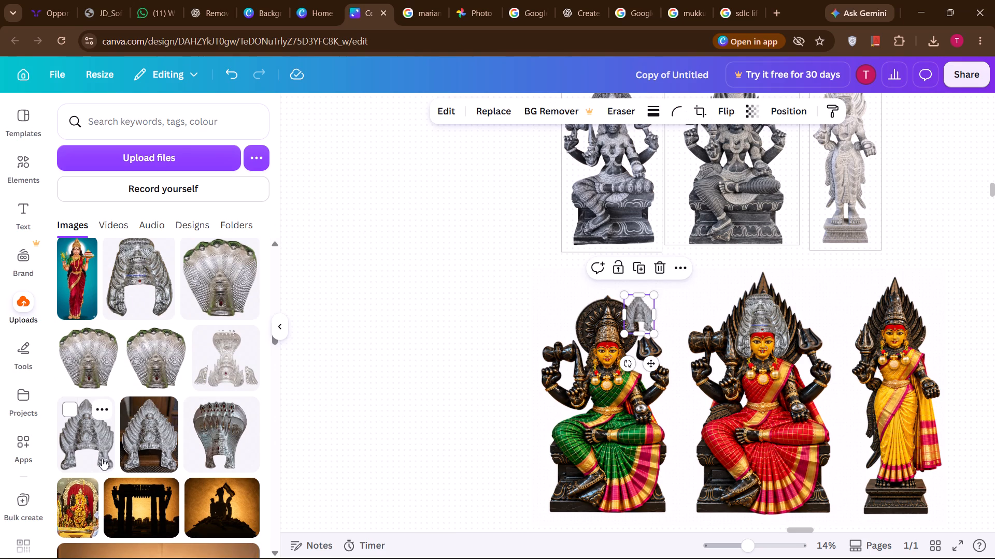
pyautogui.moveTo(644, 316); pyautogui.dragTo(623, 319)
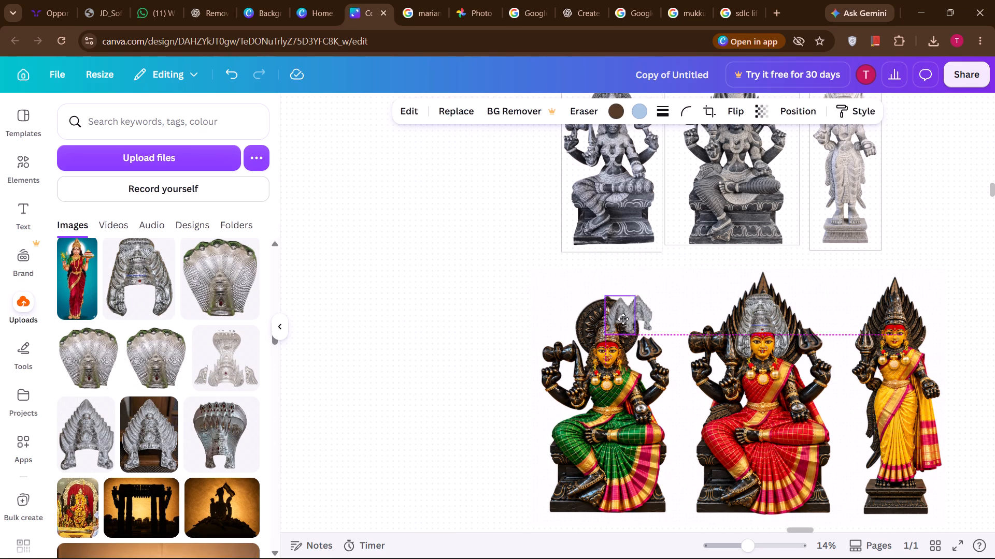
pyautogui.moveTo(623, 319); pyautogui.dragTo(622, 319)
# Delete the duplicate pointed silver headpiece beside the green-sari goddess's head.
pyautogui.click(671, 316)
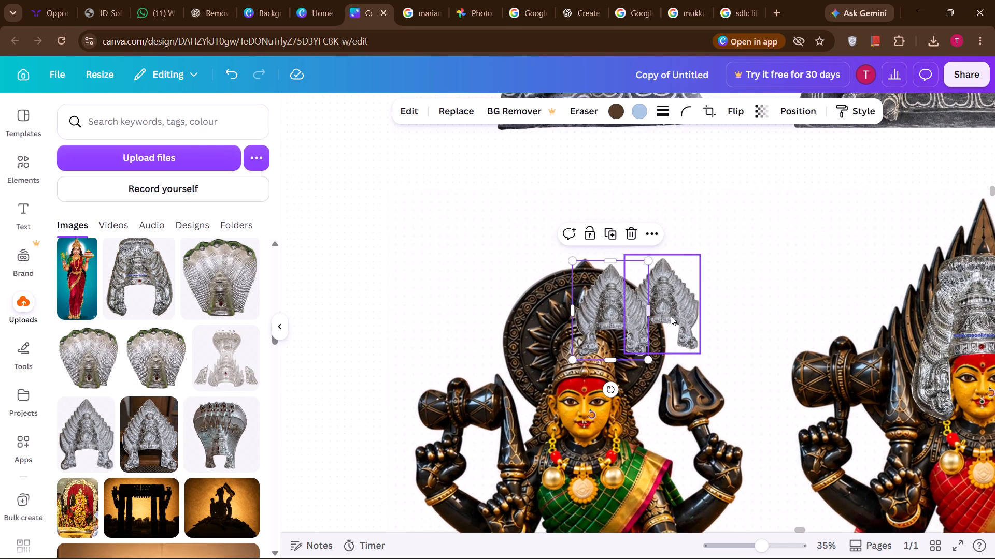
pyautogui.press('BackSpace')
# Enlarge the pointed silver headpiece and position it over the green-sari goddess's crown so its opening frames her face.
pyautogui.moveTo(617, 332); pyautogui.dragTo(541, 323)
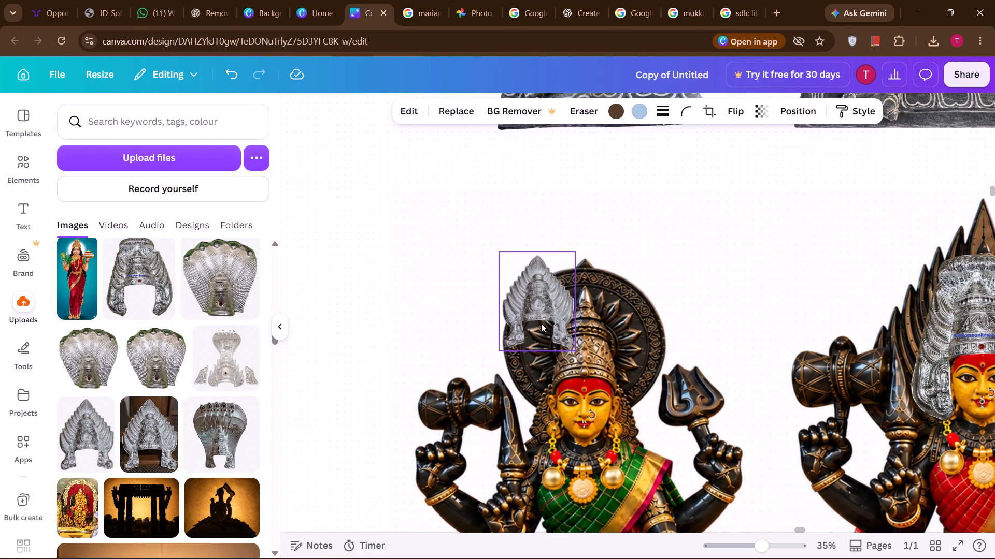
pyautogui.moveTo(575, 352); pyautogui.dragTo(682, 410)
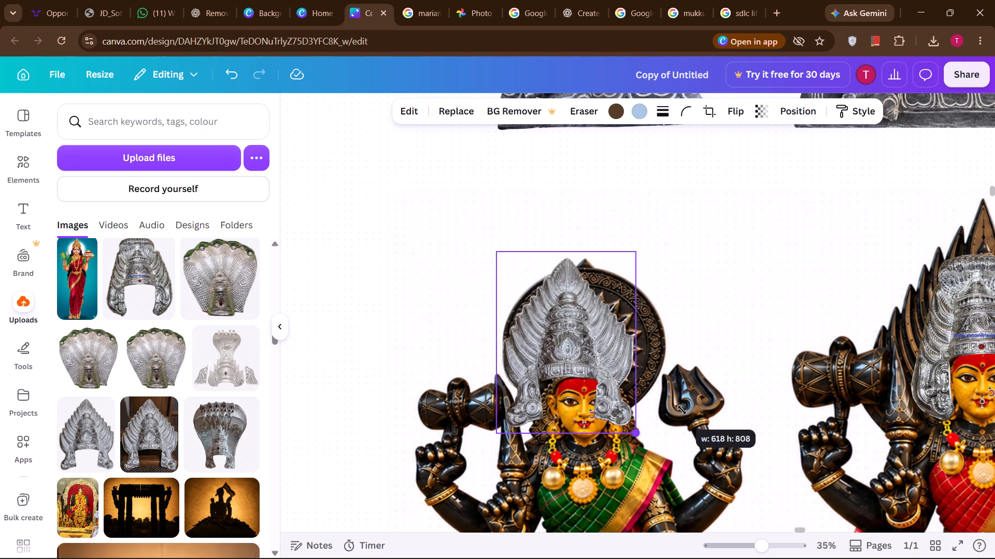
pyautogui.moveTo(682, 410); pyautogui.dragTo(681, 405)
pyautogui.moveTo(582, 373); pyautogui.dragTo(600, 372)
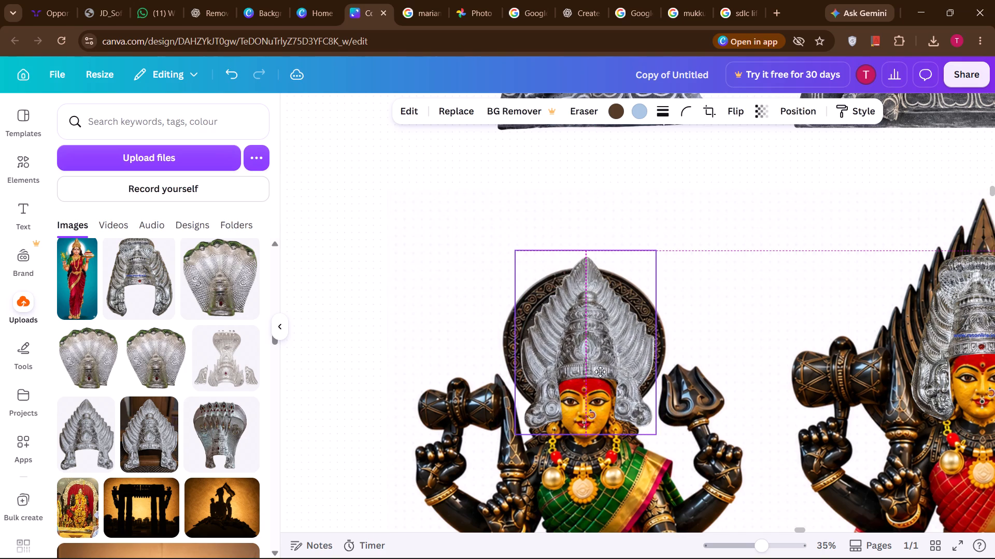
pyautogui.moveTo(600, 372); pyautogui.dragTo(594, 374)
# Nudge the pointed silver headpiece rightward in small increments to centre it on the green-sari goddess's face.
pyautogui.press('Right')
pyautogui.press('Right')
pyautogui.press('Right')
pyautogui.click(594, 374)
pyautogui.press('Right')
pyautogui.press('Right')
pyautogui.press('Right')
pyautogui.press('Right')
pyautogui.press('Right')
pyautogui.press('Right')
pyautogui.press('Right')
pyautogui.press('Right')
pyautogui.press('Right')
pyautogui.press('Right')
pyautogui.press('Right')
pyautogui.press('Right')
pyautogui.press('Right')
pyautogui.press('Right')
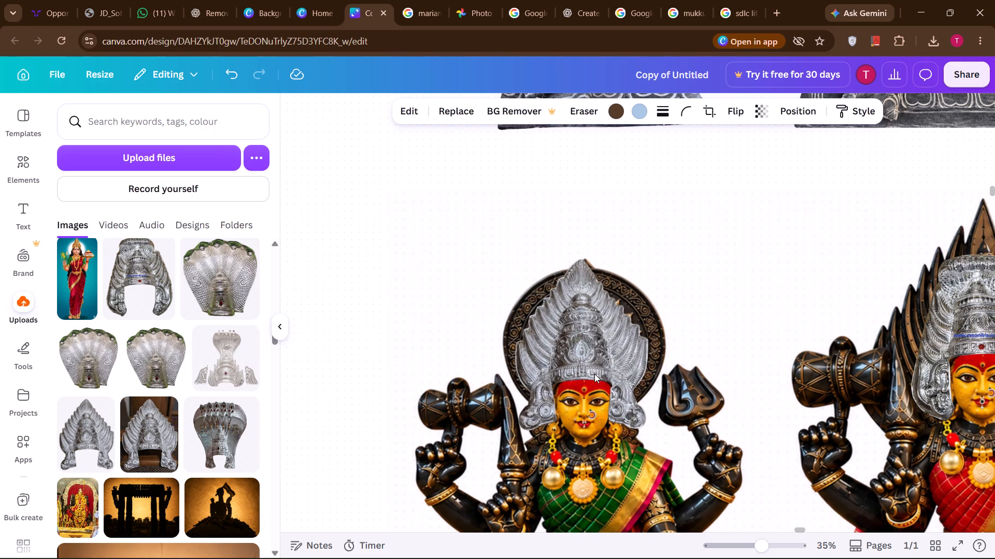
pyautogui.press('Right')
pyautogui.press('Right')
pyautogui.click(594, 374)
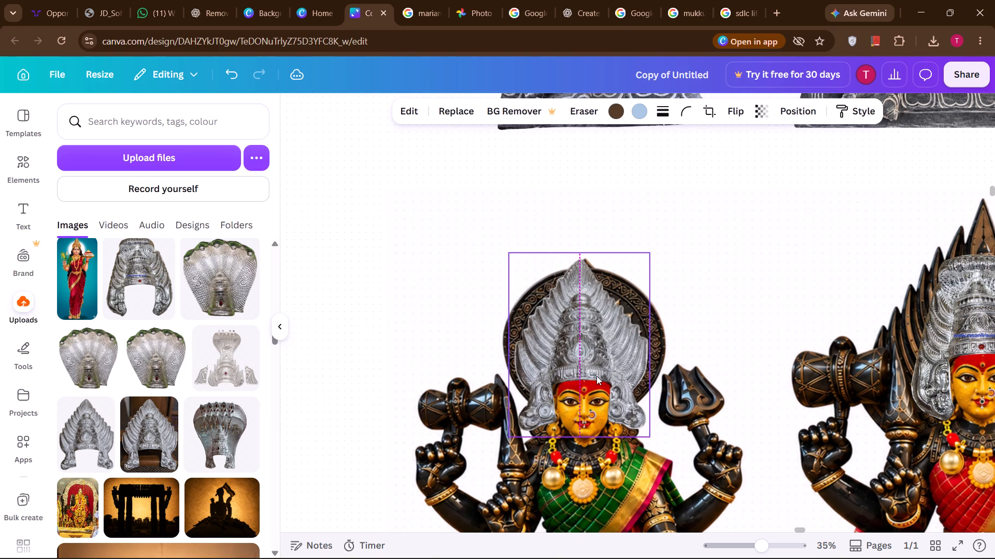
# Move the pointed silver headpiece from the green-sari goddess onto the yellow-sari goddess, framing her face with its opening.
pyautogui.hscroll(-1, 835, 345)
pyautogui.moveTo(458, 372); pyautogui.dragTo(856, 331)
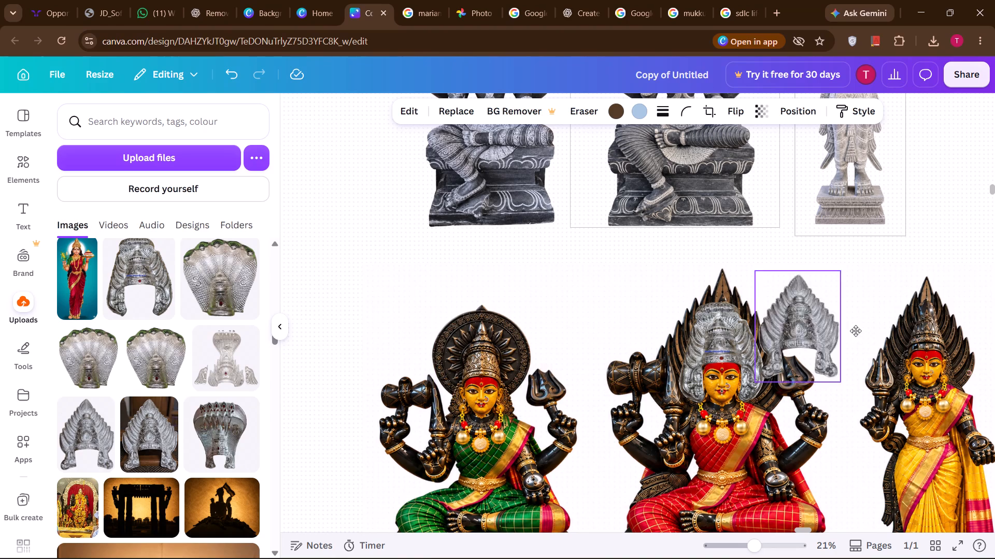
pyautogui.moveTo(856, 331); pyautogui.dragTo(903, 345)
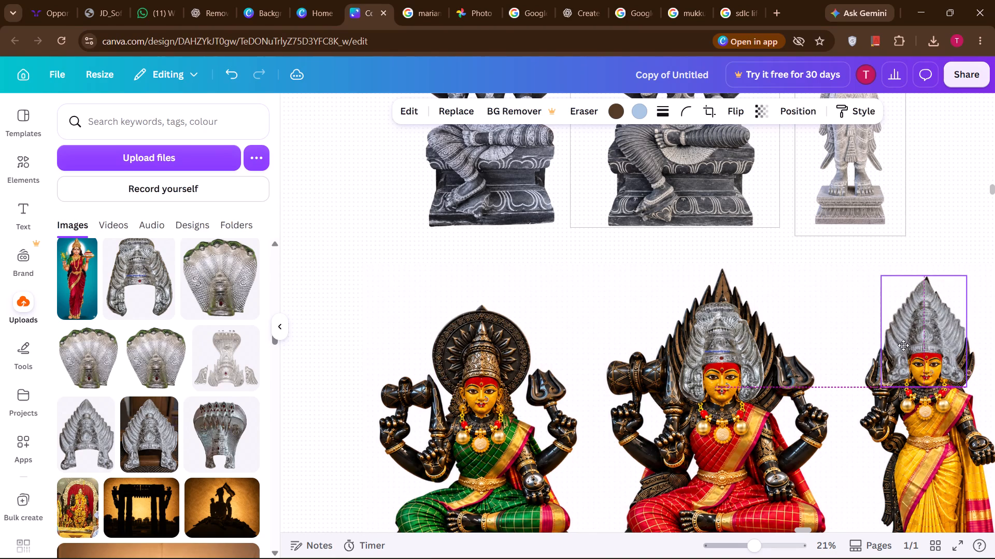
pyautogui.moveTo(903, 345); pyautogui.dragTo(904, 343)
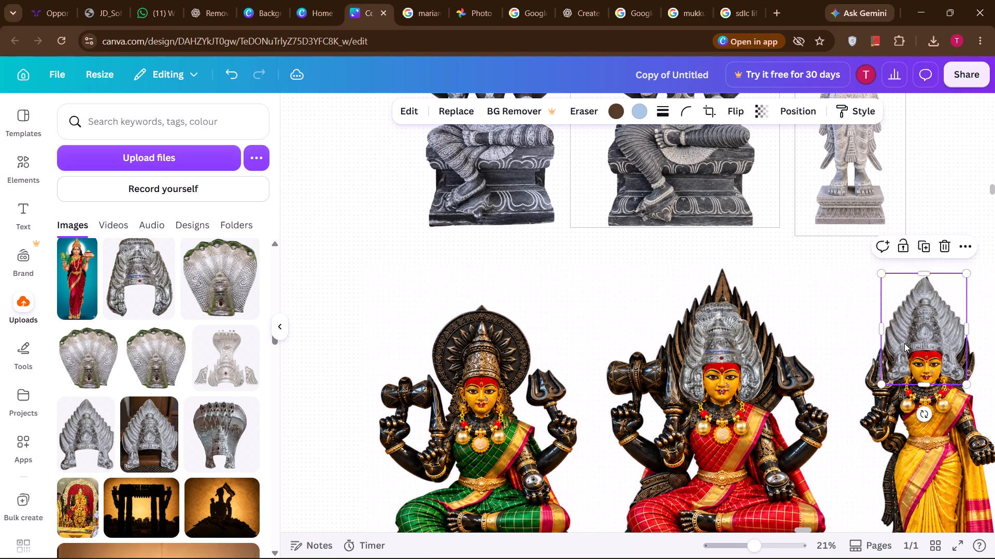
pyautogui.click(914, 411)
# Add the dark silver serpent-hood headpiece with an open base from the uploads, place it over the green-sari goddess's head and enlarge it.
pyautogui.hscroll(-2, 914, 411)
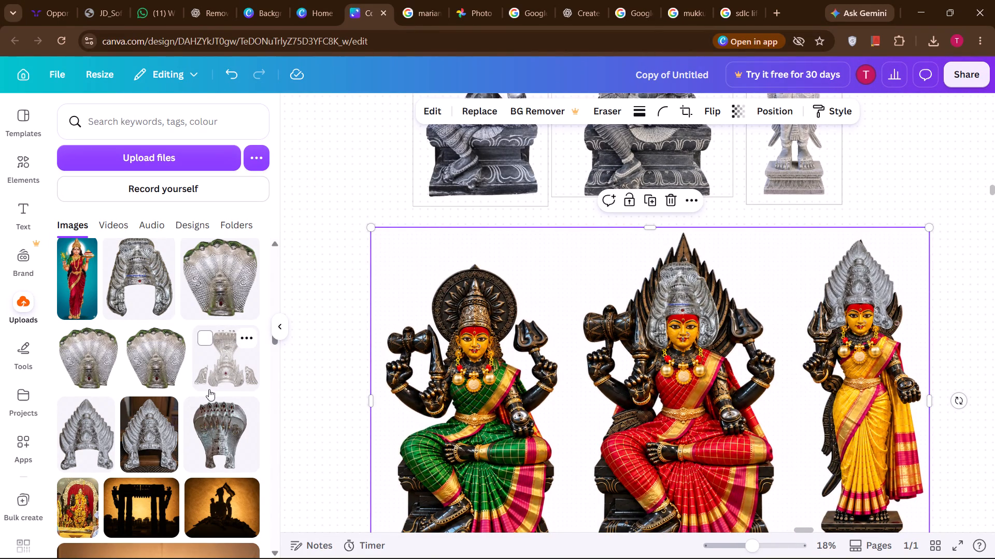
pyautogui.click(205, 443)
pyautogui.moveTo(637, 331); pyautogui.dragTo(458, 311)
pyautogui.moveTo(483, 318); pyautogui.dragTo(522, 358)
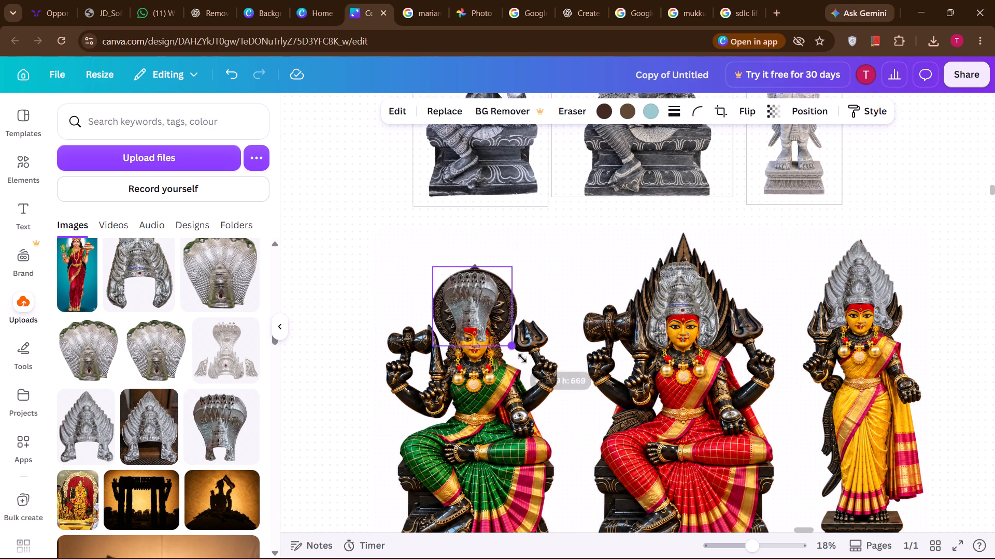
pyautogui.moveTo(522, 358); pyautogui.dragTo(546, 384)
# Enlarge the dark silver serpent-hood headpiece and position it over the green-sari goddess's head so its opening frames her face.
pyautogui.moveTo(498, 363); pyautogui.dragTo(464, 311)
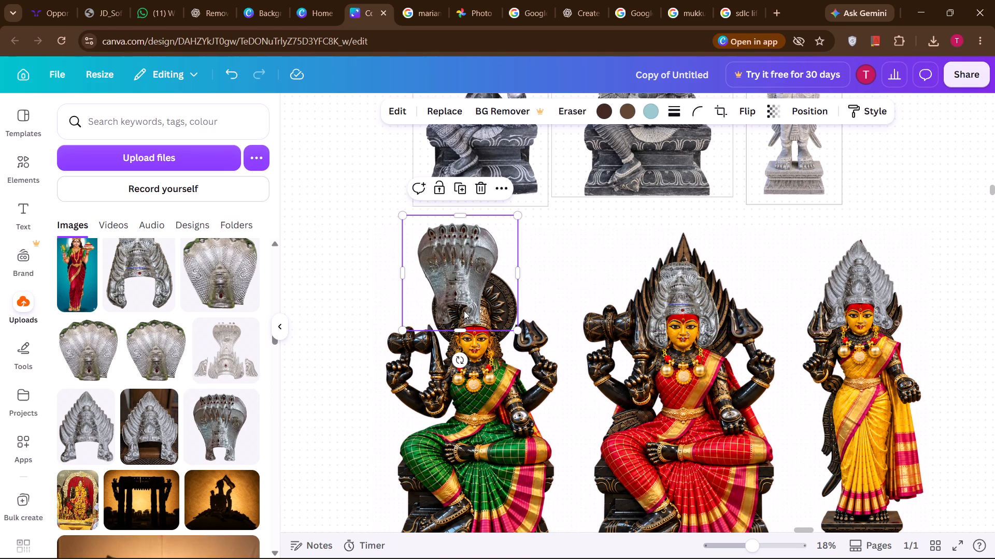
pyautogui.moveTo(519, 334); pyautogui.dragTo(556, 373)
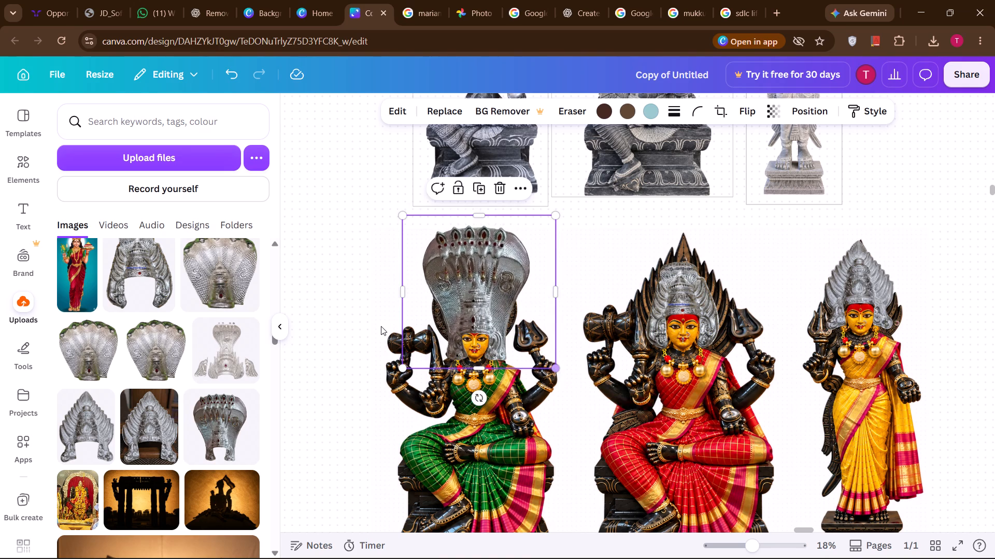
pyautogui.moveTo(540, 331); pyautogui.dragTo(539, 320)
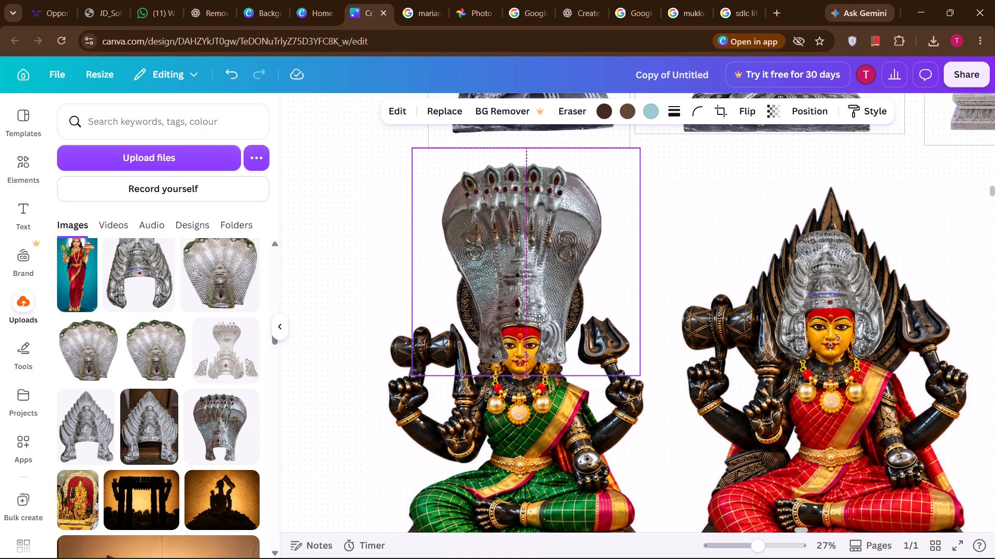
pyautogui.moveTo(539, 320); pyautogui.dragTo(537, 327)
# Delete the dark silver serpent-hood headpiece from the green-sari goddess.
pyautogui.press('BackSpace')
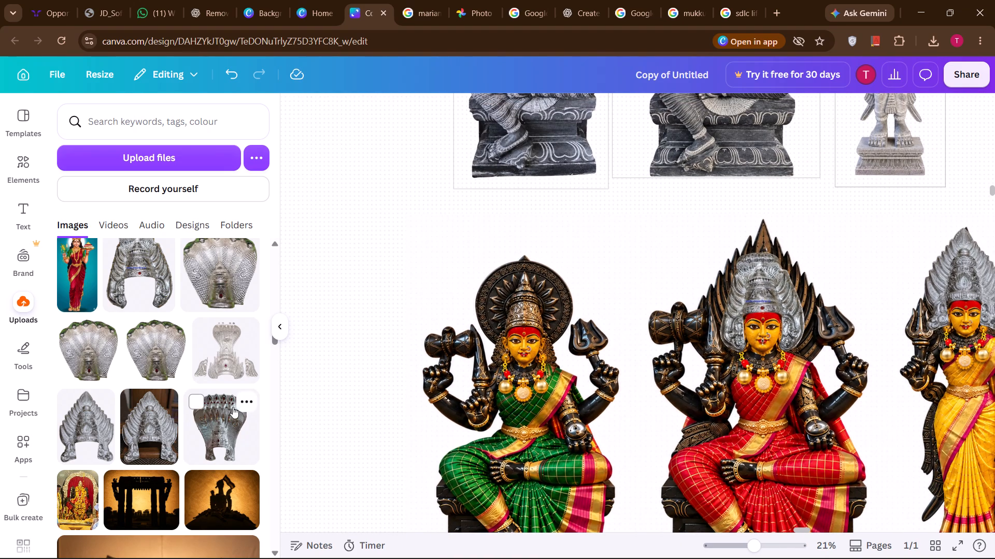
# Nudge the silver headpiece on the red-sari goddess slightly leftward to centre its opening on her face.
pyautogui.hscroll(1, 233, 407)
pyautogui.scroll(1, 196, 384)
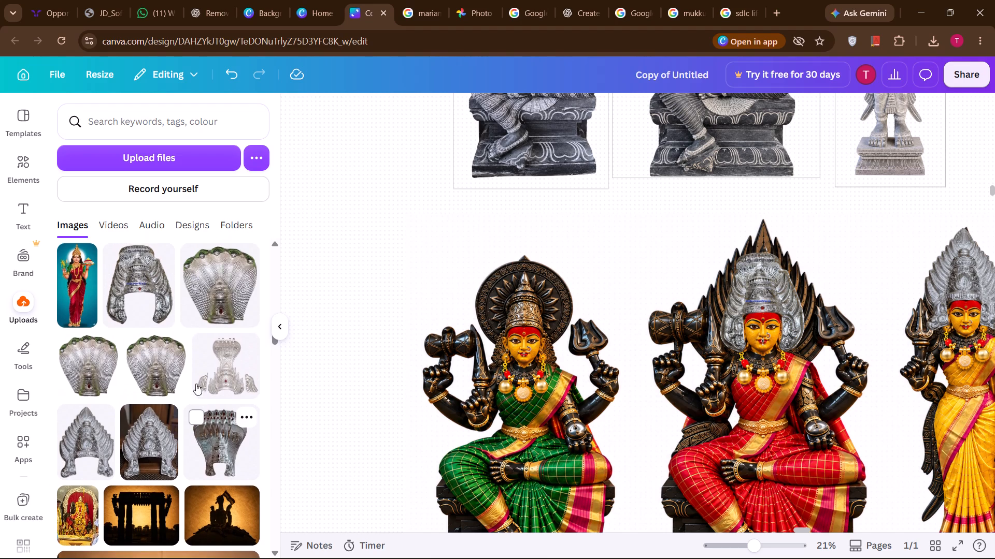
pyautogui.scroll(1, 183, 316)
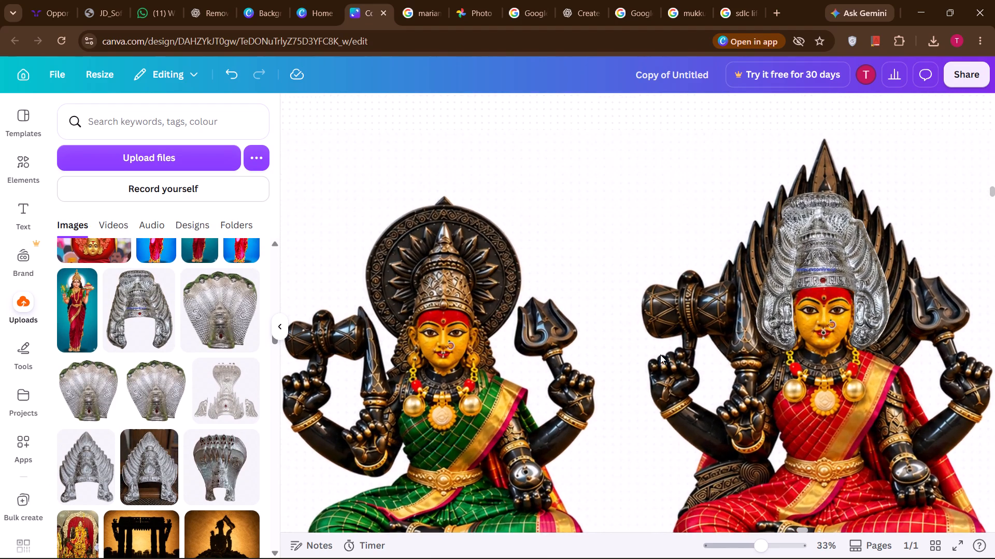
pyautogui.hscroll(-1, 886, 321)
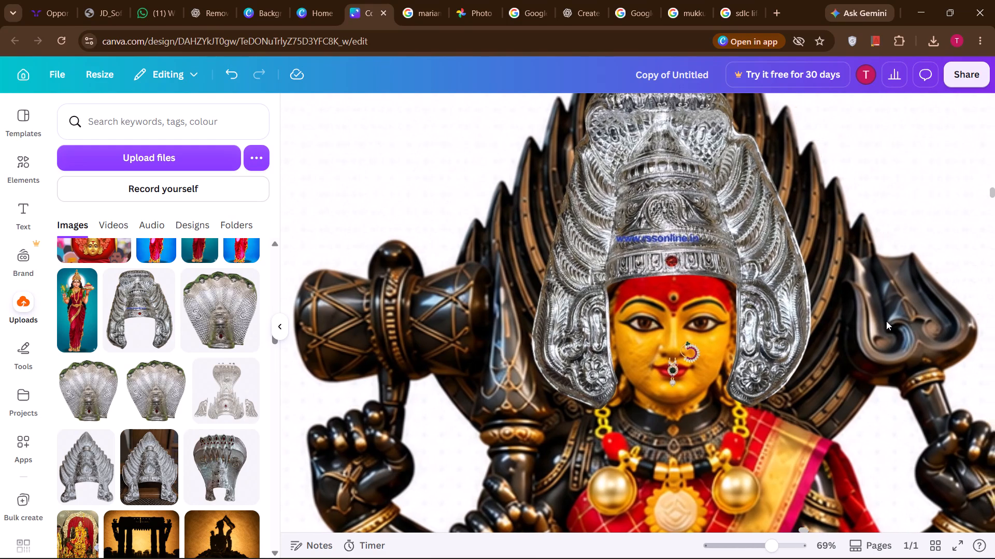
pyautogui.hscroll(-1, 886, 321)
pyautogui.click(701, 341)
pyautogui.press('Left')
pyautogui.press('Left')
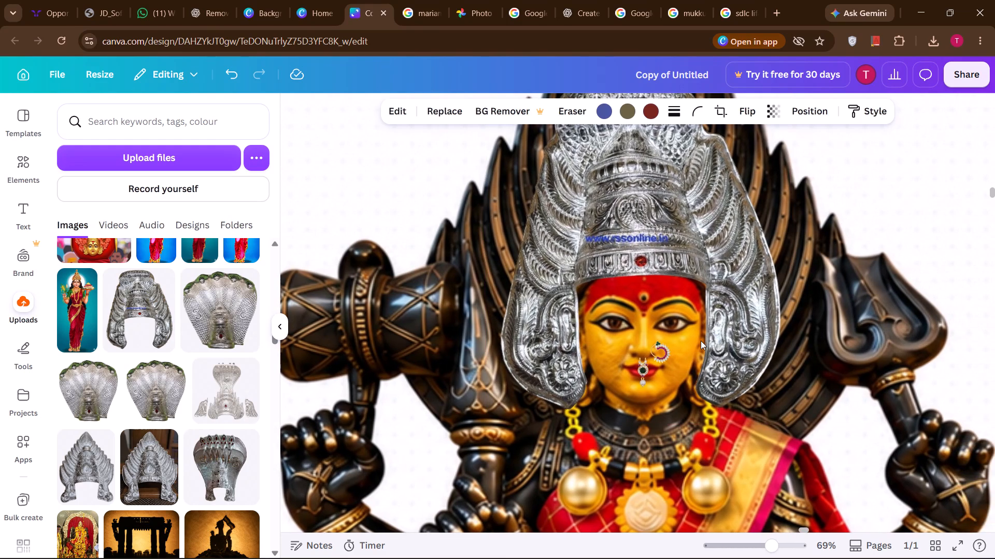
pyautogui.press('Right')
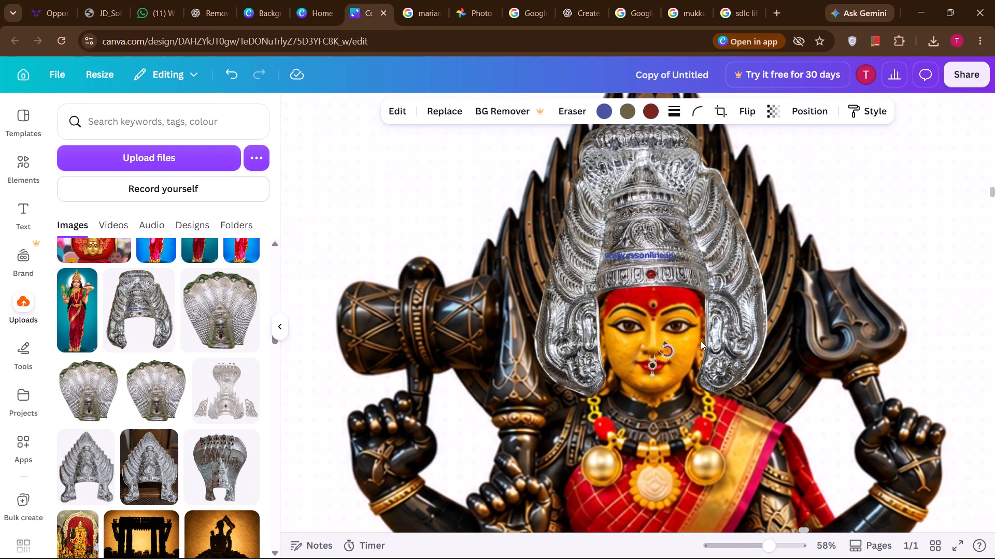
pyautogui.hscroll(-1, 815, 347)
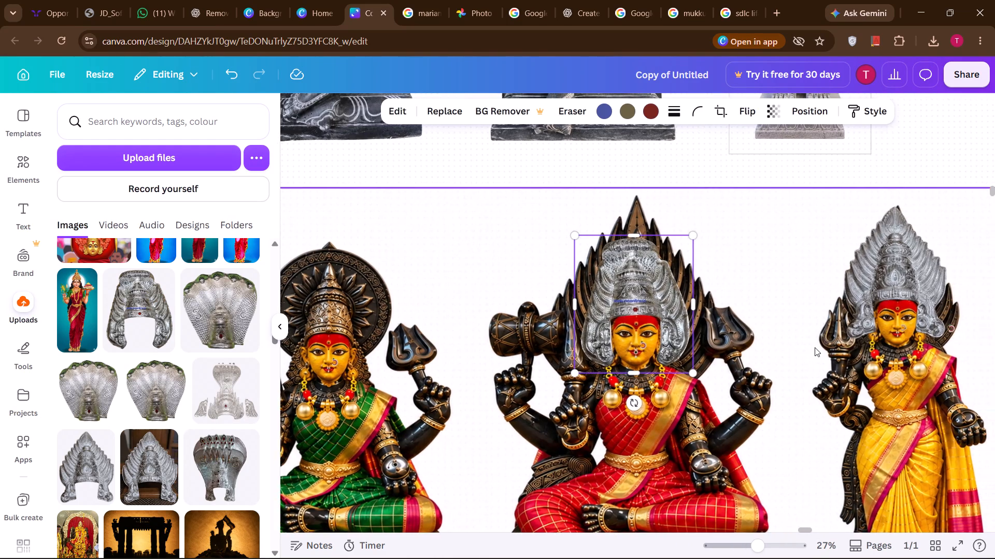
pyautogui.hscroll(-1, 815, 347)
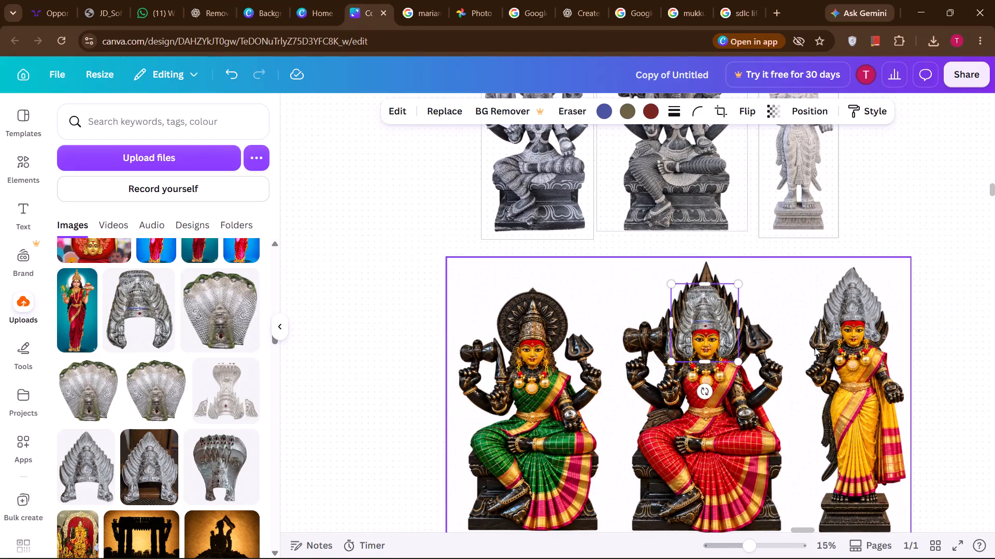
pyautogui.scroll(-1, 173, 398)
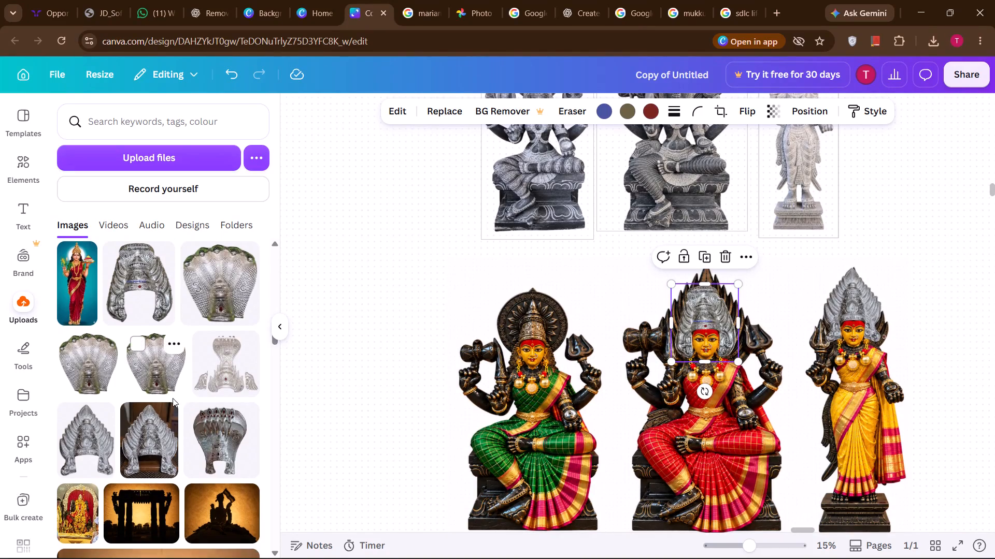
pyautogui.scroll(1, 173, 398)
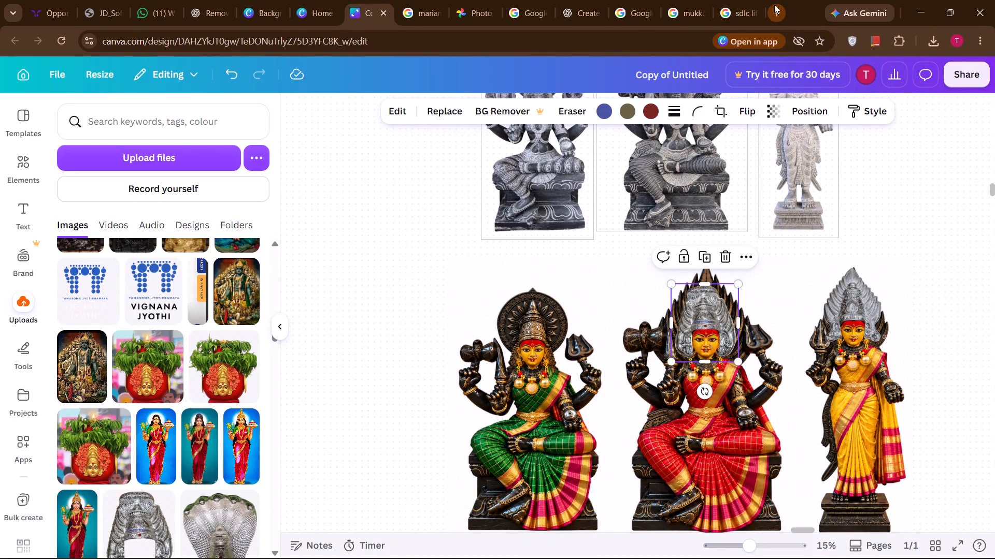
# Search Google Images for "kiritan silver" in a new browser tab.
pyautogui.click(774, 5)
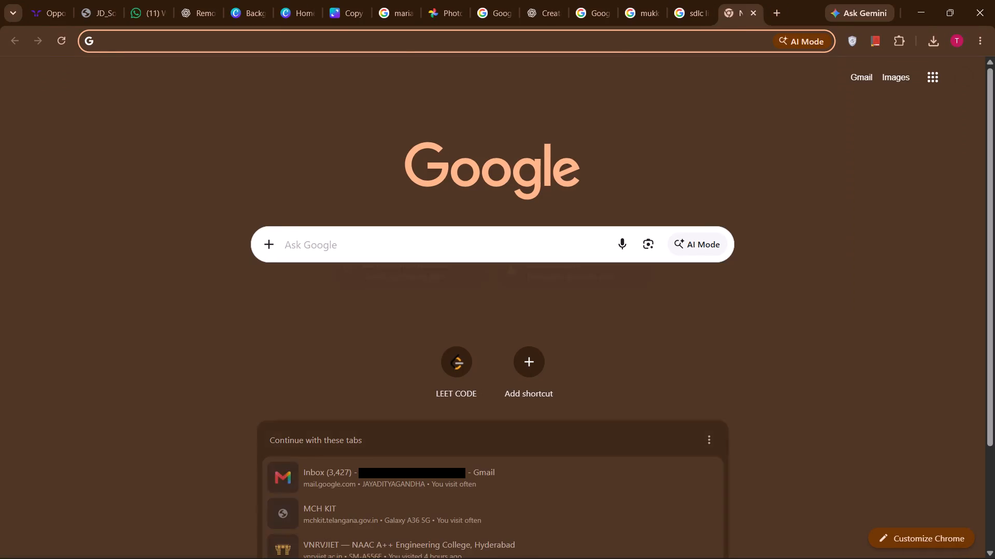
pyautogui.write('kiritan silver')
pyautogui.press('Return')
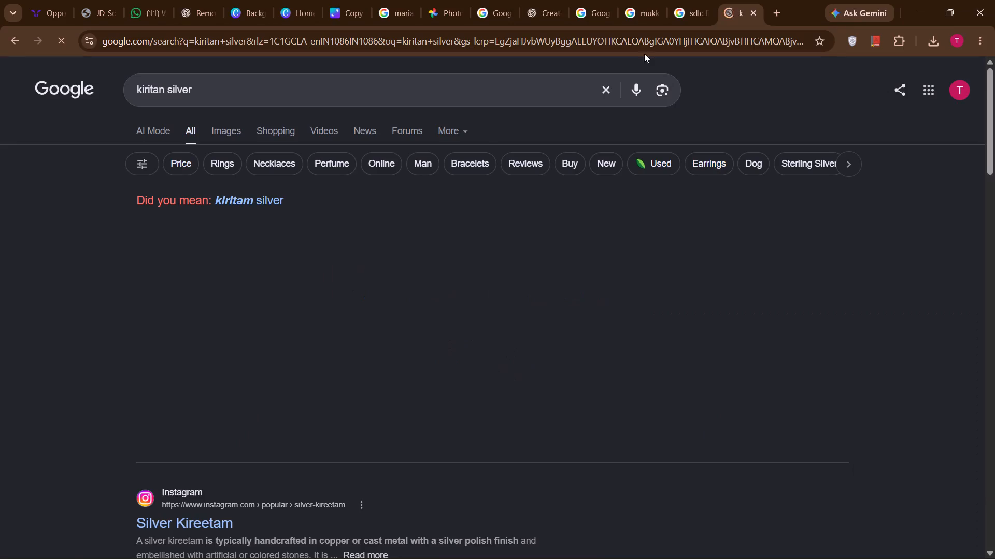
pyautogui.click(212, 125)
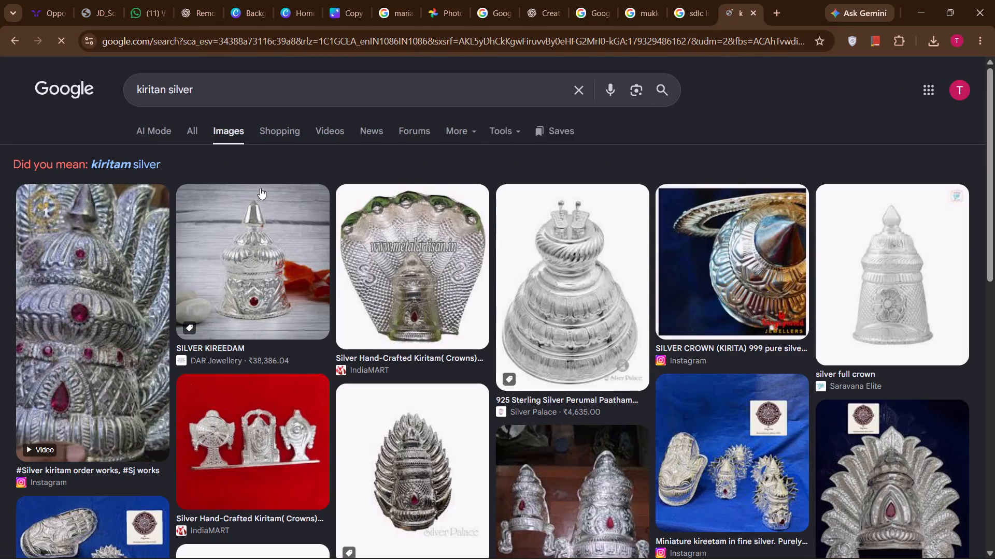
# Browse the "kiritan silver" image results for a silver headpiece suited to the green-sari goddess.
pyautogui.scroll(-1, 580, 344)
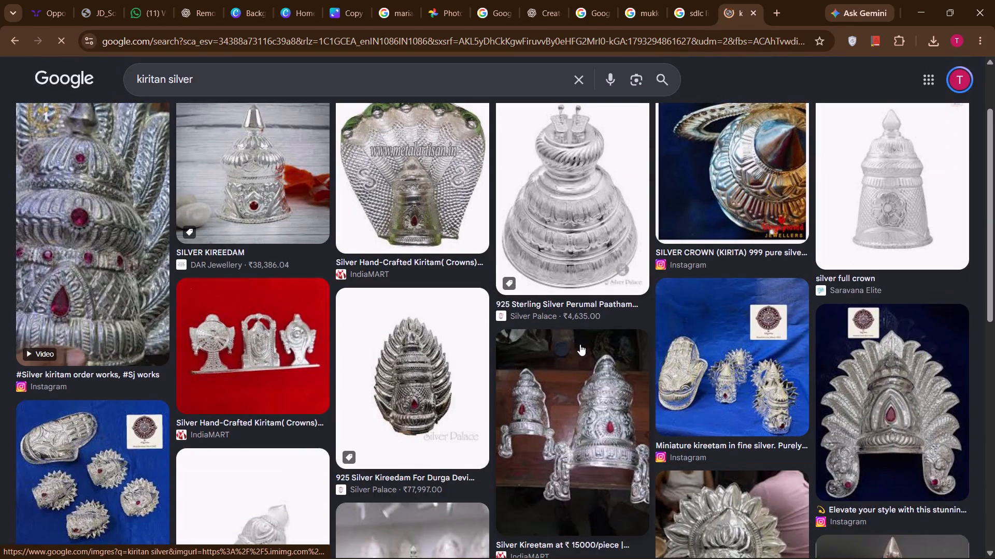
pyautogui.scroll(-2, 580, 344)
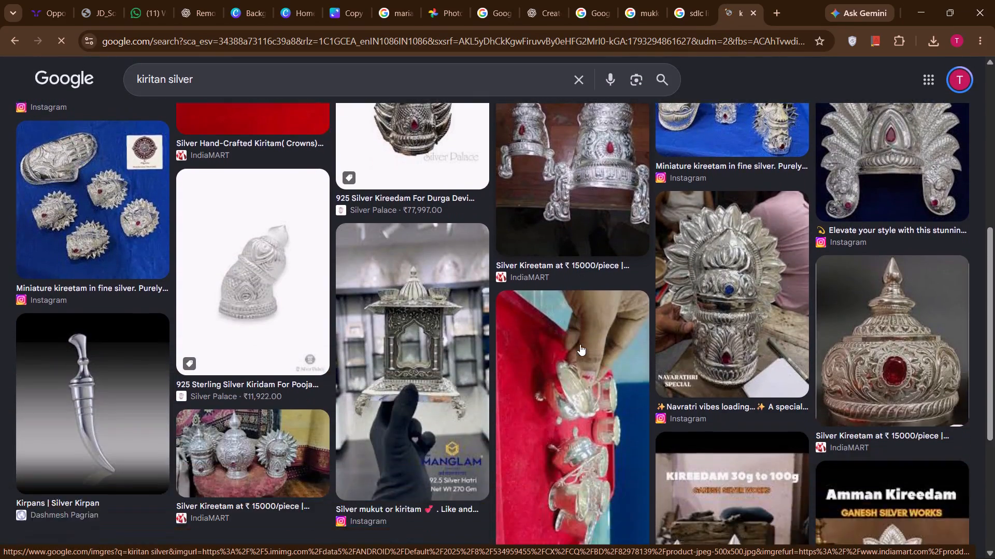
pyautogui.scroll(1, 580, 344)
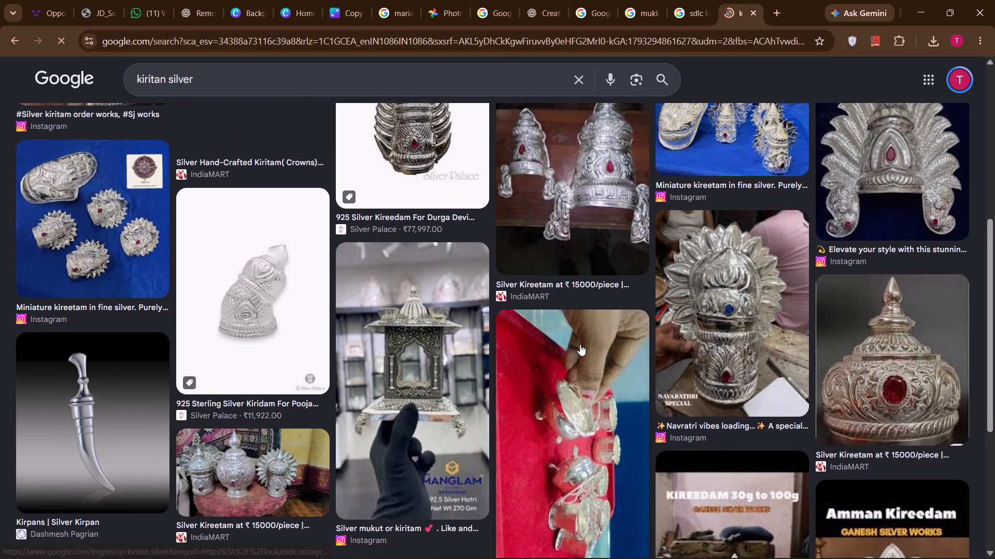
pyautogui.scroll(1, 580, 344)
pyautogui.scroll(-2, 580, 344)
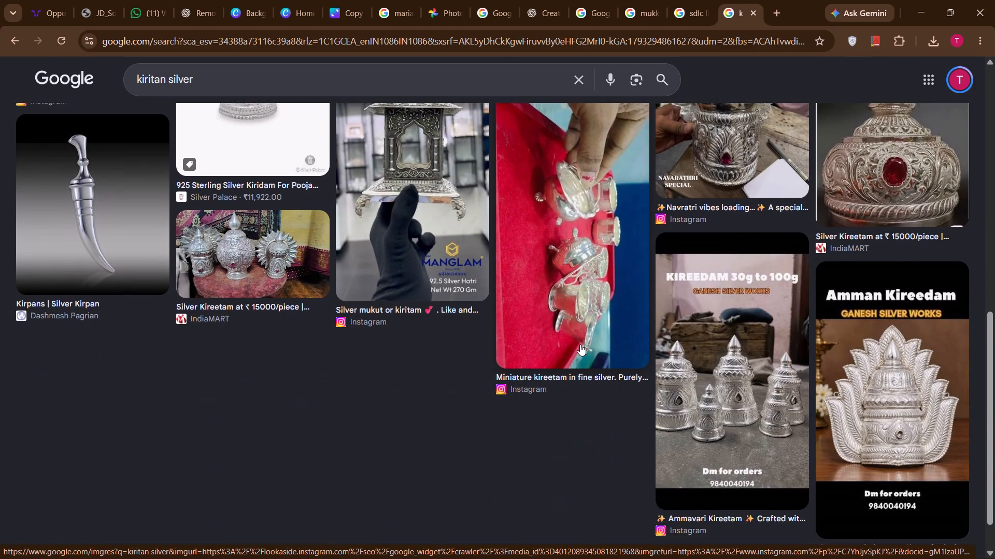
pyautogui.scroll(-1, 580, 344)
pyautogui.click(582, 532)
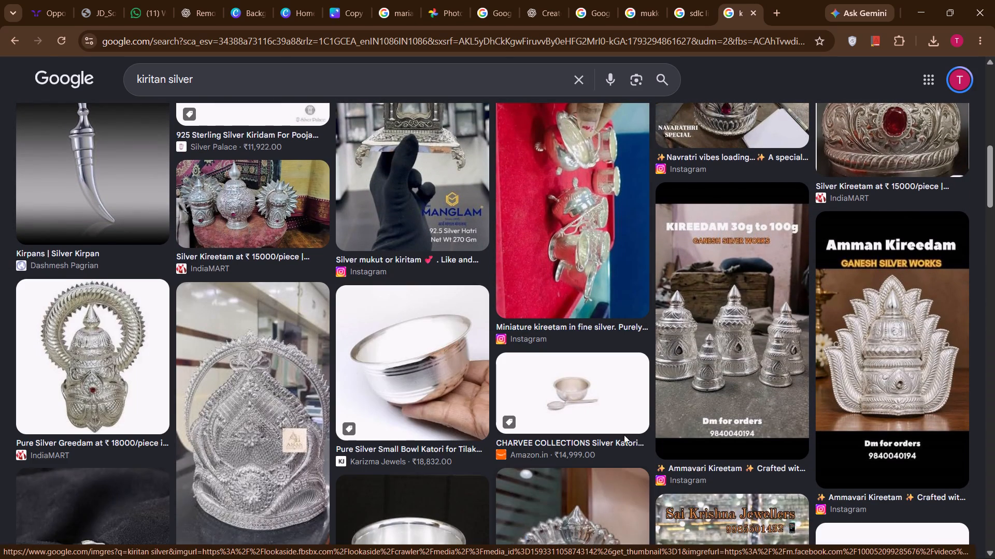
pyautogui.scroll(-3, 627, 423)
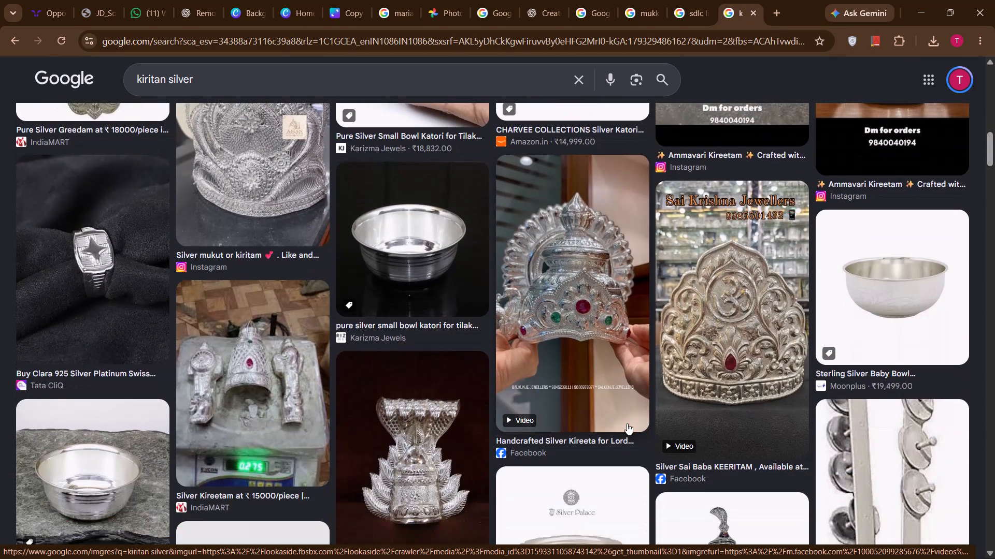
pyautogui.scroll(-4, 627, 423)
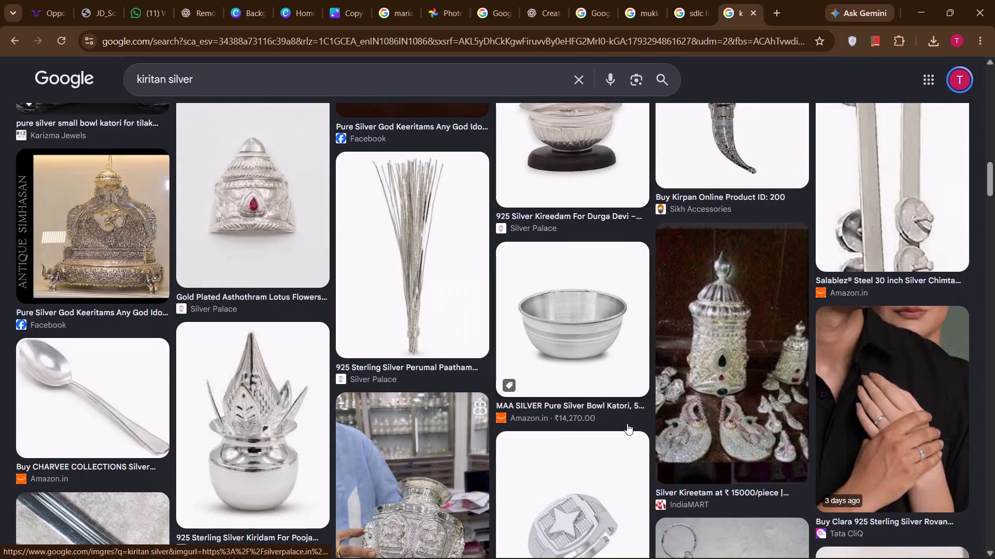
pyautogui.scroll(-5, 627, 423)
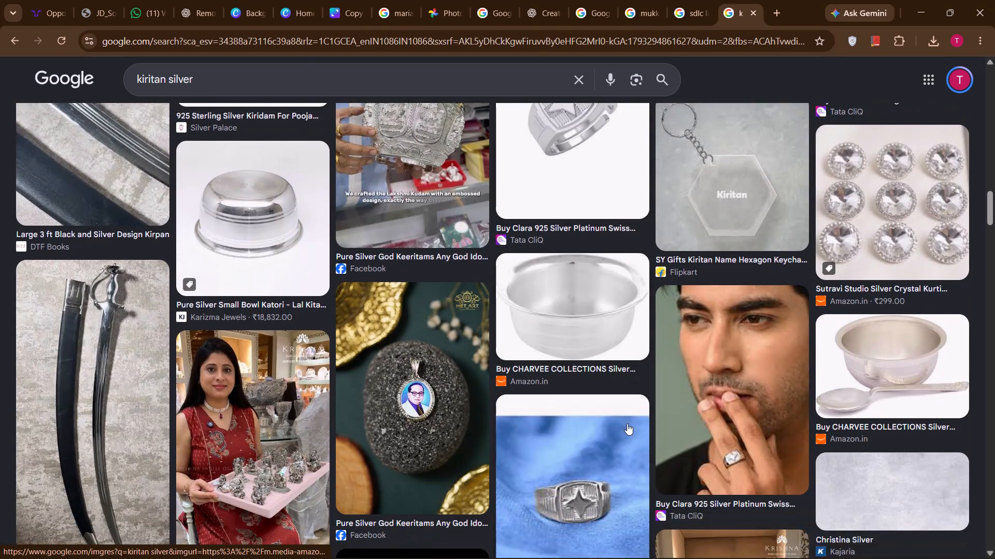
pyautogui.scroll(-5, 627, 423)
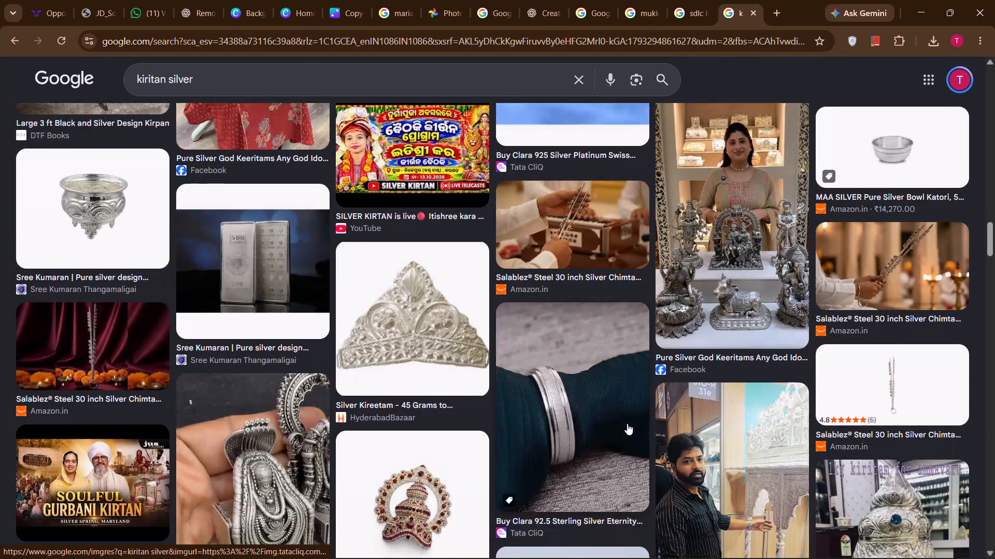
pyautogui.scroll(-3, 627, 423)
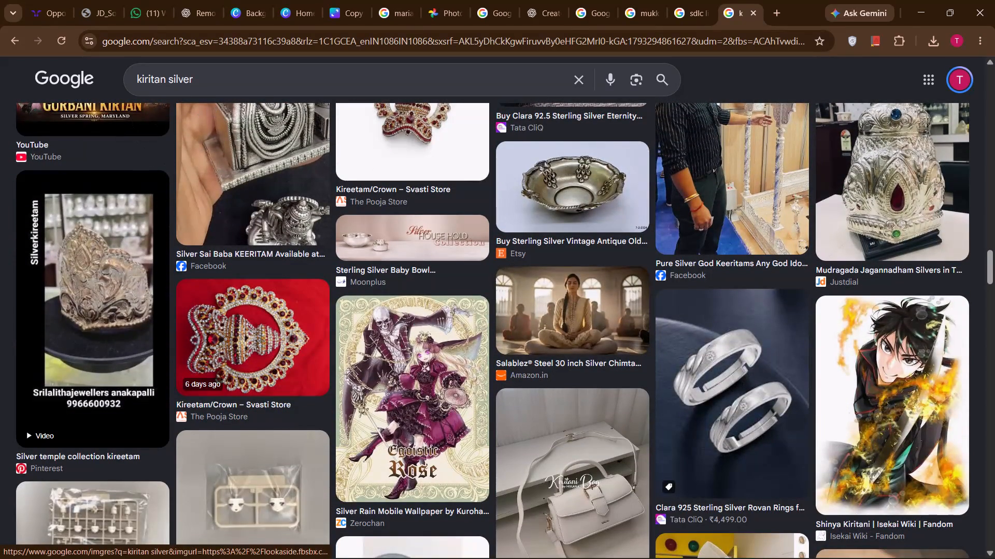
# Refine the image search to "amman kiritan silver".
pyautogui.click(144, 86)
pyautogui.press('Left')
pyautogui.press('Left')
pyautogui.write('amman')
pyautogui.press('space')
pyautogui.press('Return')
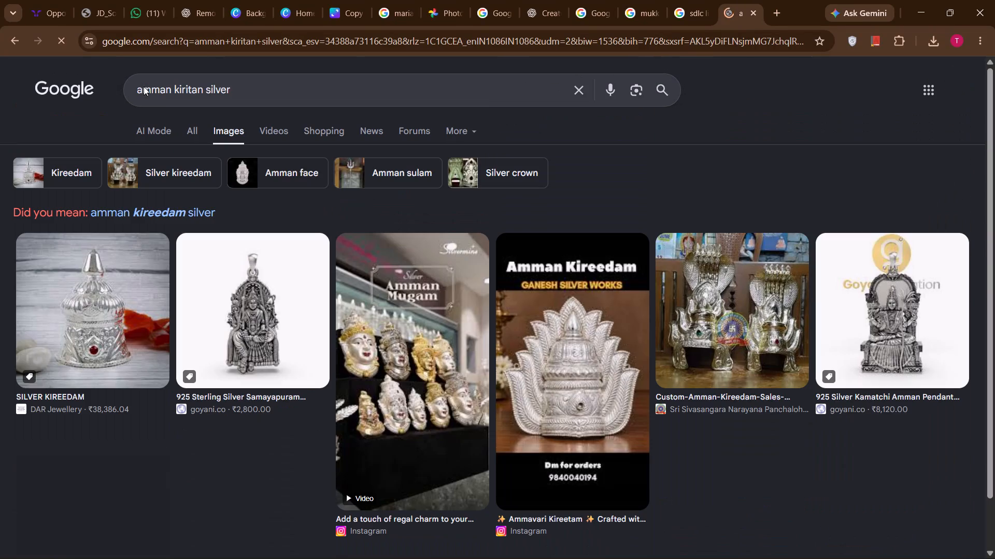
# Correct the spelling in the query and search images for "amman kiritam silver".
pyautogui.click(197, 89)
pyautogui.press('Right')
pyautogui.press('BackSpace')
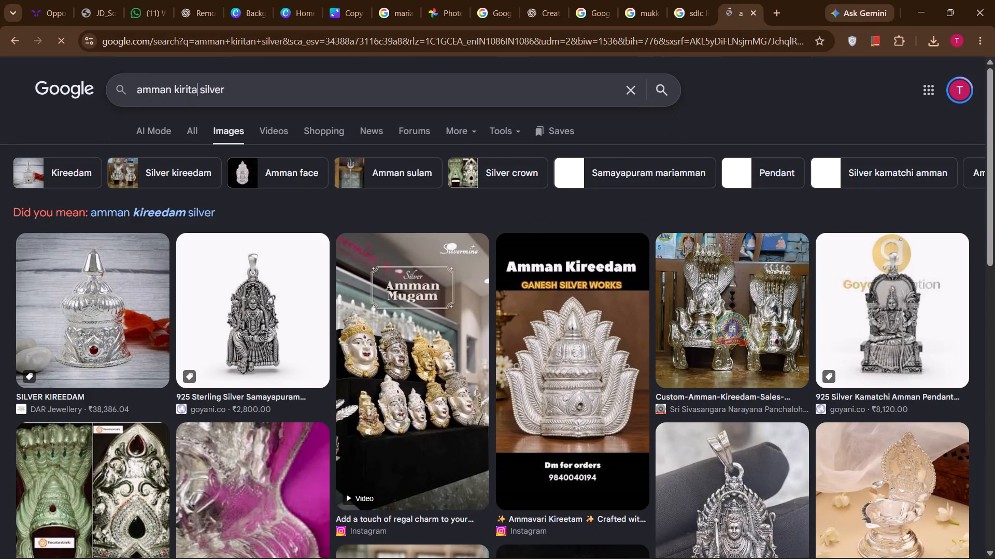
pyautogui.press('m')
pyautogui.press('Return')
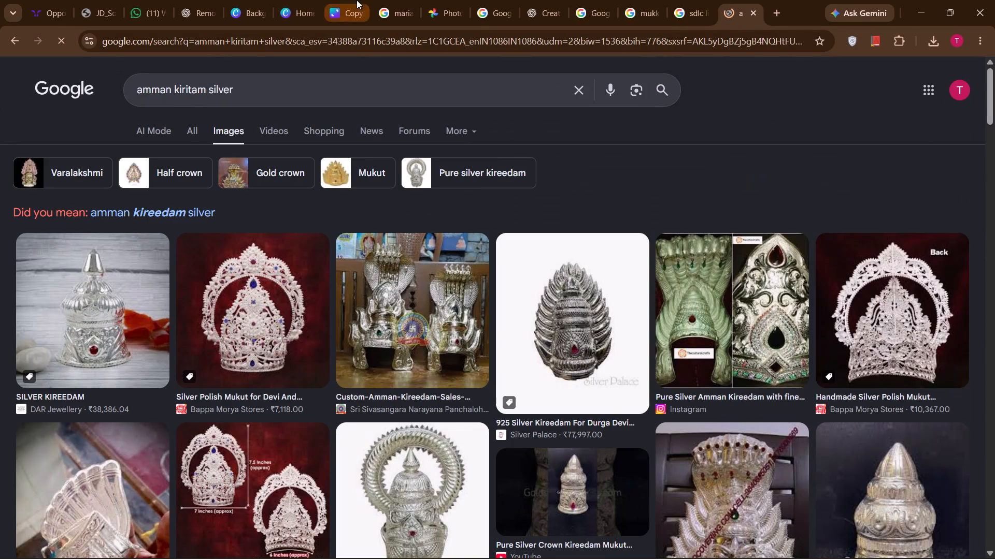
# Browse the "amman kiritam silver" image results for a silver headpiece suited to the green-sari goddess.
pyautogui.scroll(-1, 427, 225)
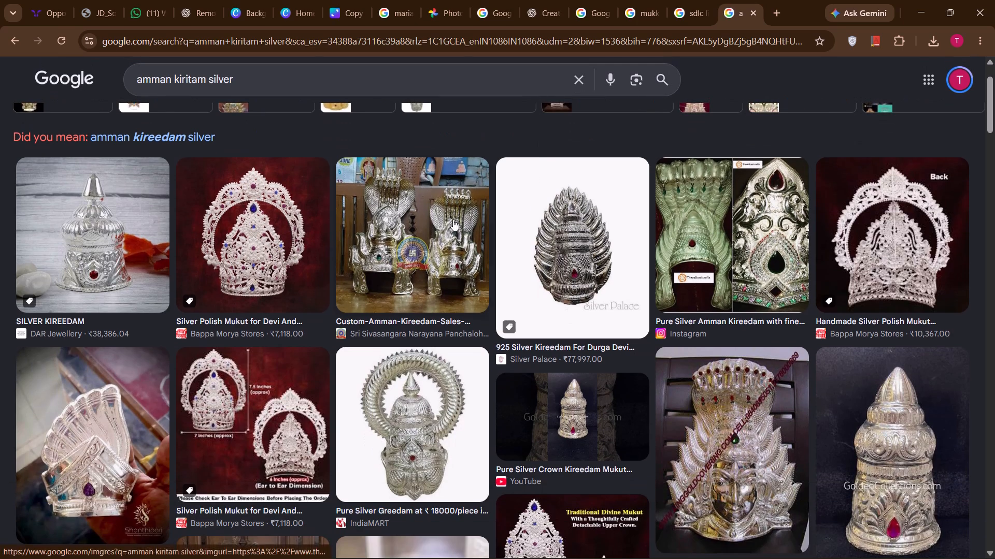
pyautogui.scroll(-1, 570, 149)
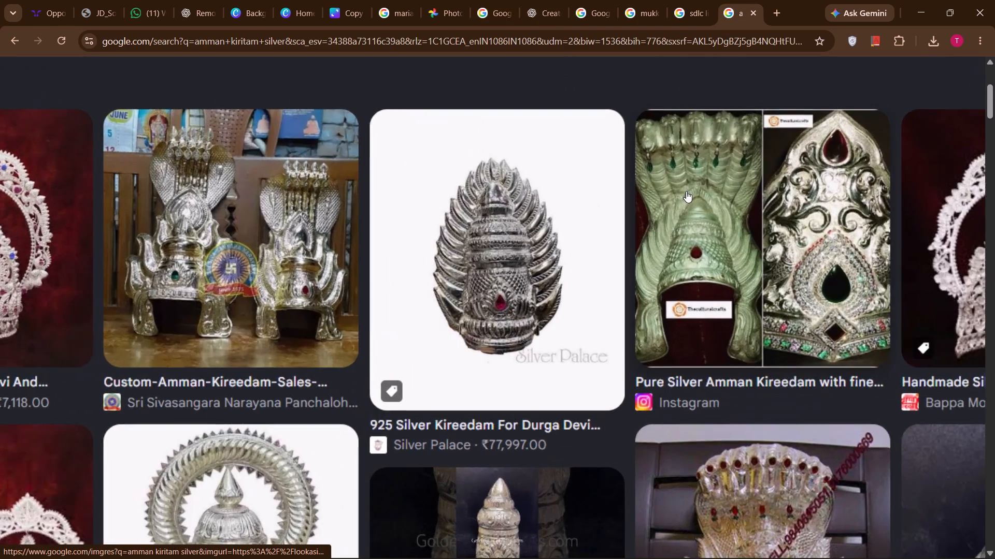
pyautogui.scroll(-2, 648, 297)
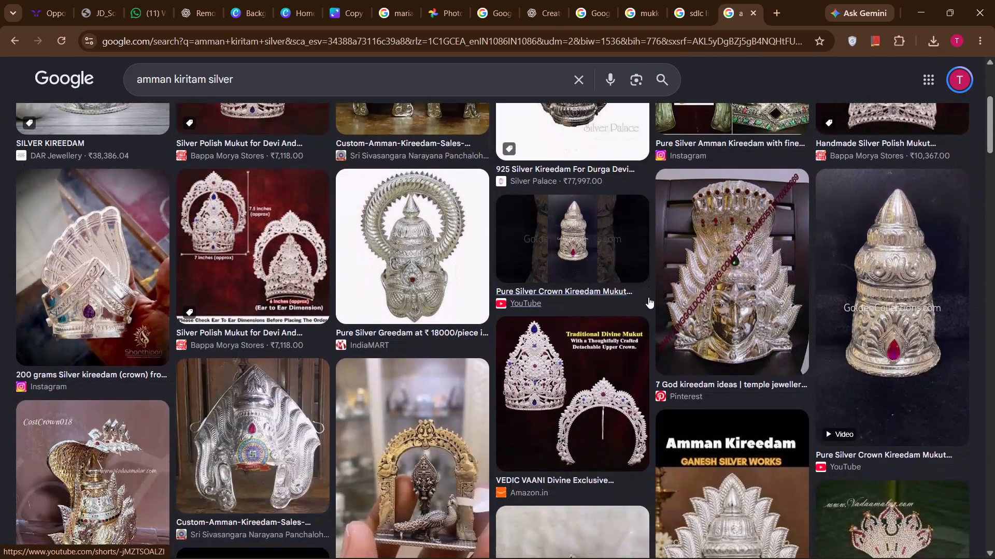
pyautogui.scroll(-5, 648, 297)
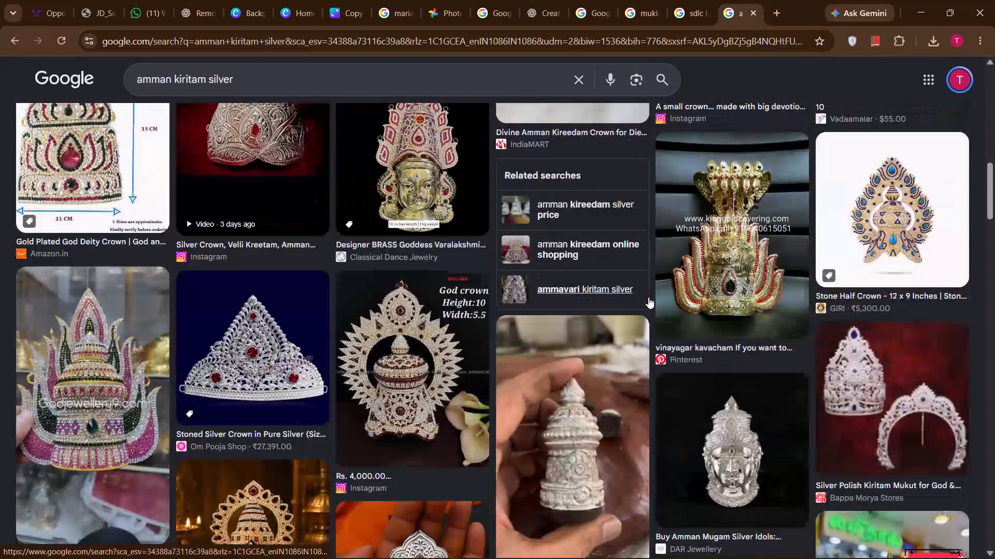
pyautogui.scroll(-7, 648, 297)
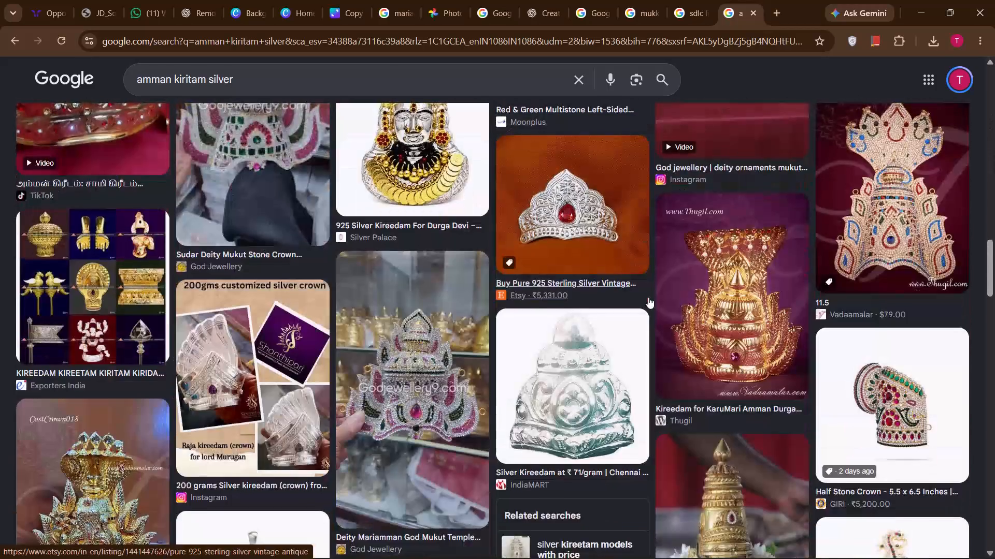
pyautogui.scroll(-7, 648, 297)
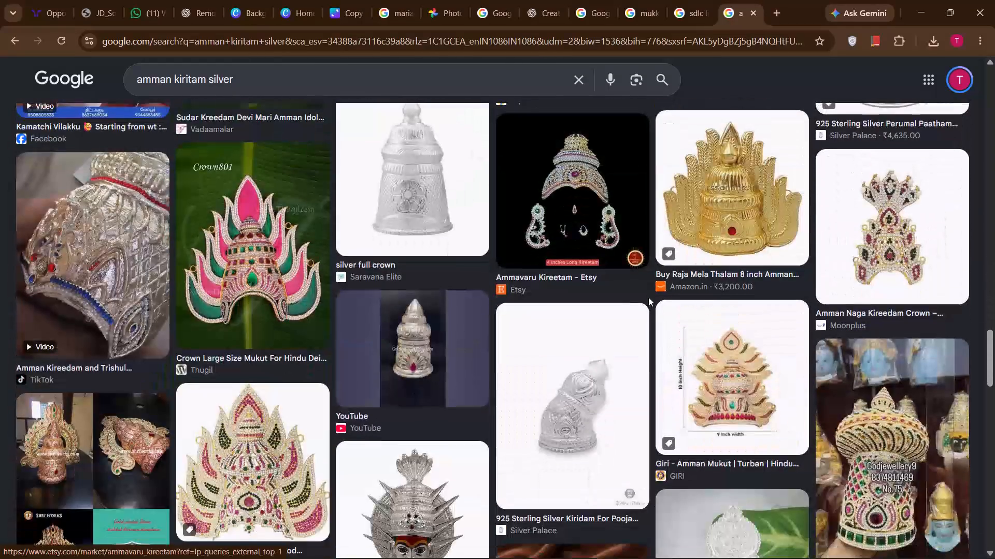
pyautogui.scroll(-7, 648, 297)
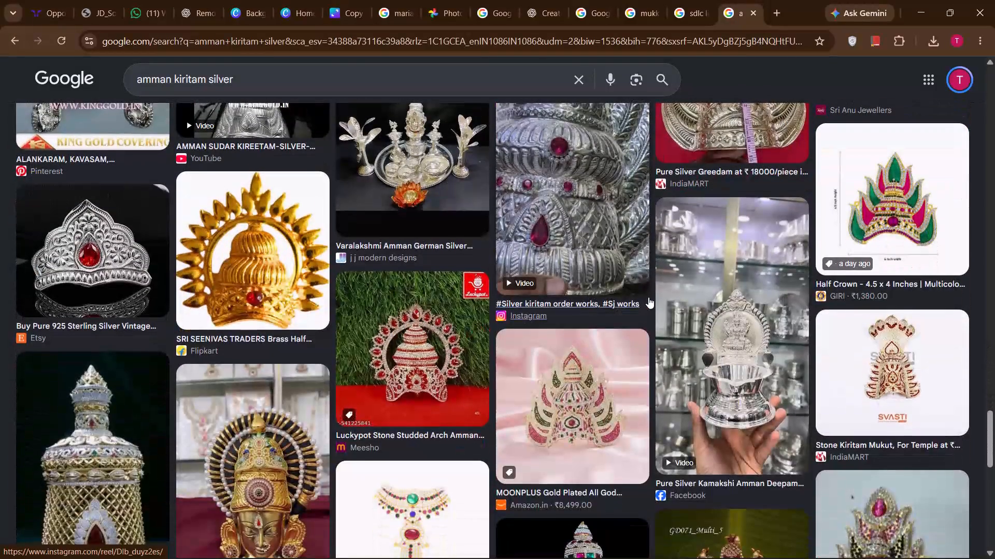
# Search images for the earlier query "అడెల్లి" and limit the results to the past week.
pyautogui.click(580, 69)
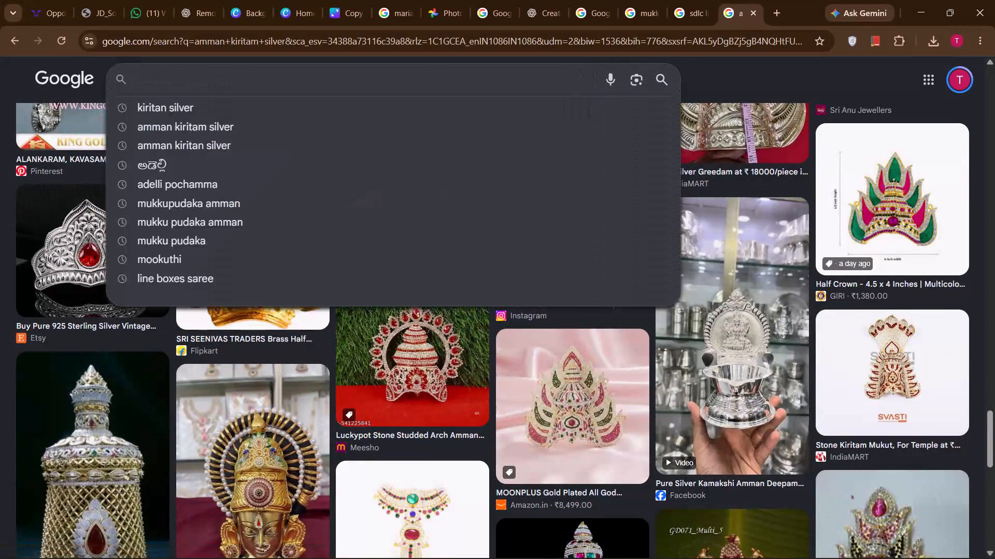
pyautogui.click(157, 173)
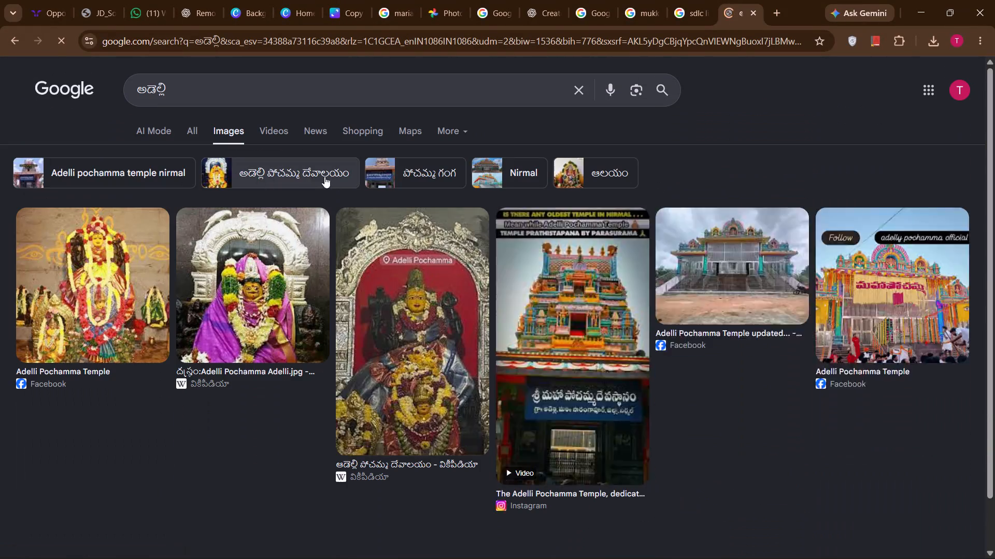
pyautogui.click(454, 136)
pyautogui.click(493, 133)
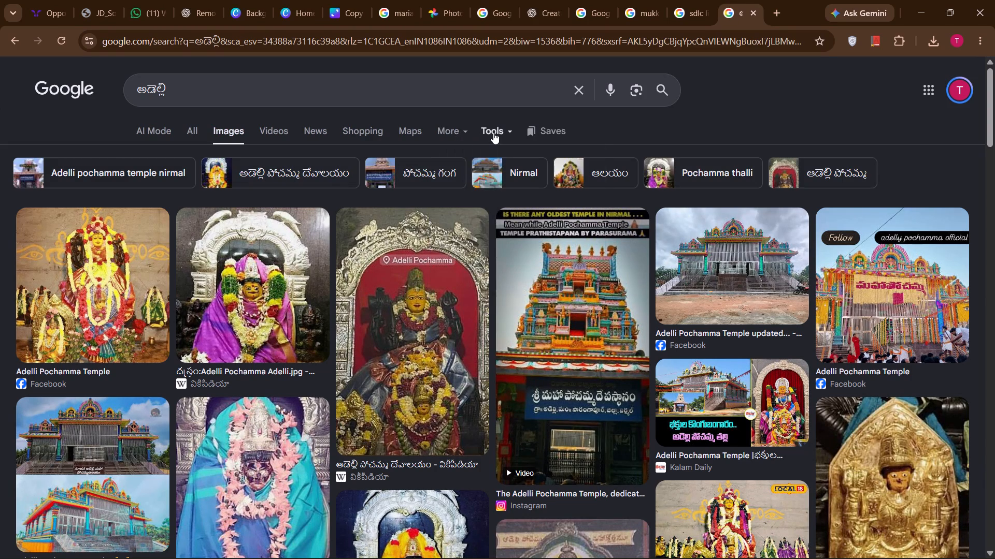
pyautogui.click(621, 276)
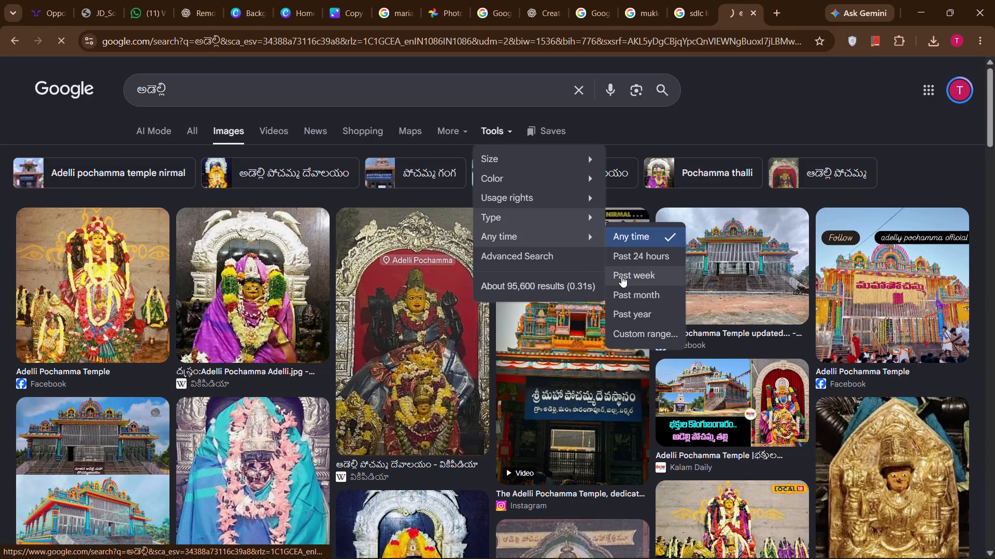
# Browse the past-week "అడెల్లి" image results for pictures of the Adelli Pochamma goddess idol.
pyautogui.scroll(-6, 647, 270)
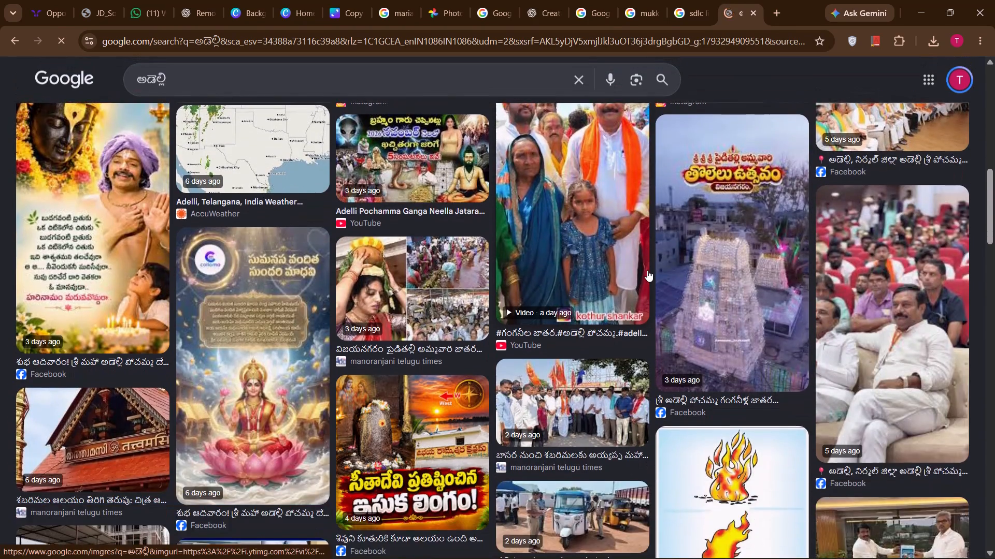
pyautogui.scroll(-11, 647, 270)
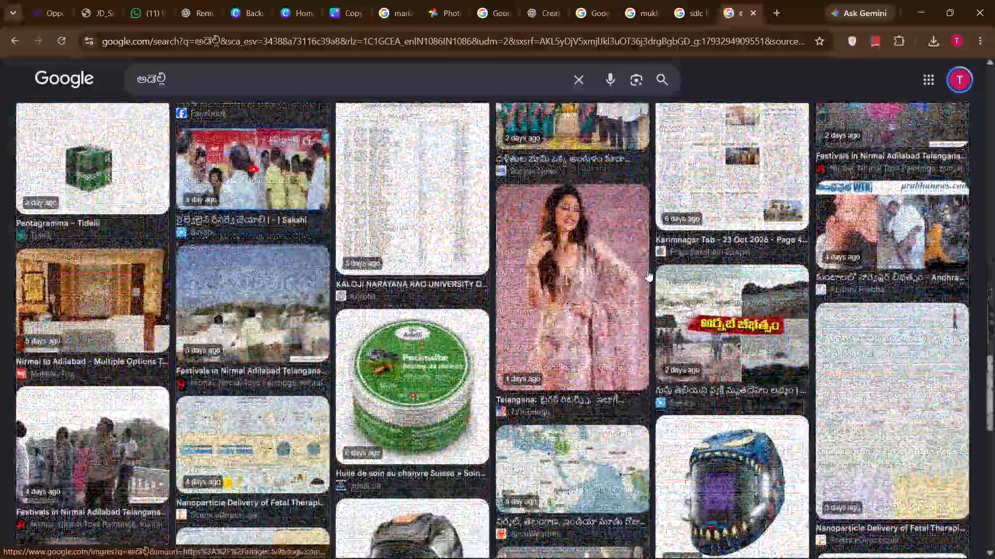
pyautogui.scroll(-5, 647, 270)
pyautogui.scroll(9, 647, 270)
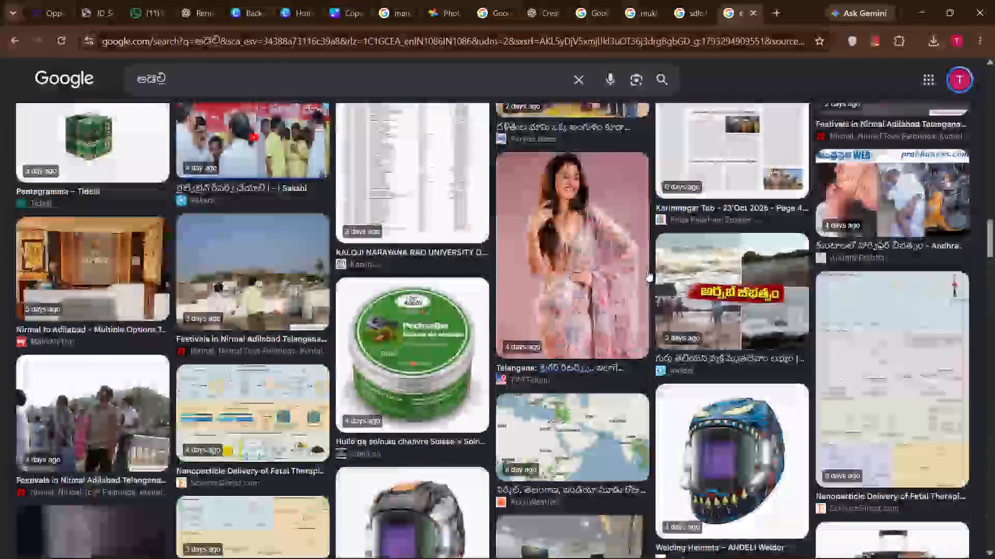
pyautogui.scroll(12, 647, 270)
pyautogui.scroll(-1, 285, 367)
pyautogui.scroll(-1, 39, 288)
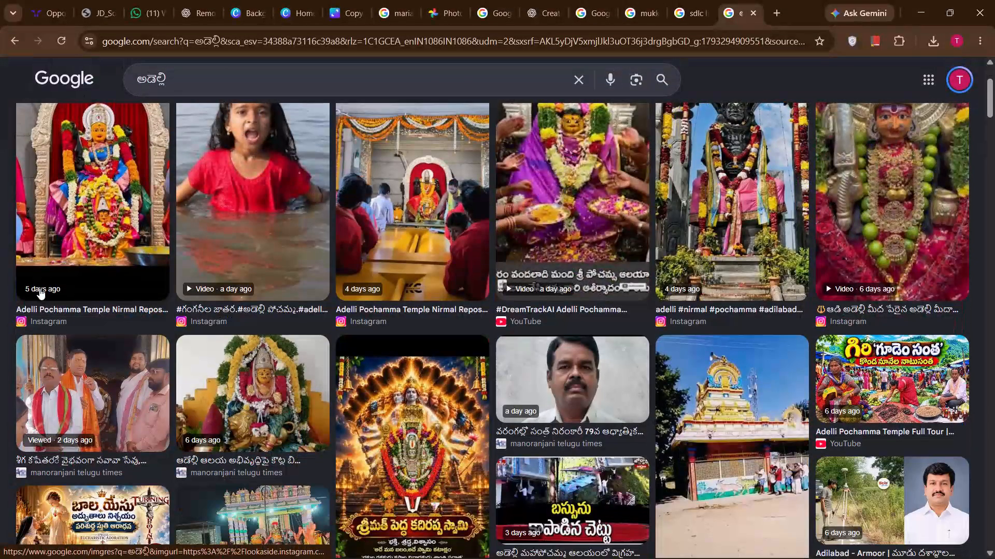
# Preview the first Adelli Pochamma Temple Nirmal image and examine its related images, including the "Adelli Pochamma Temple Adilabad District" idol.
pyautogui.click(53, 169)
pyautogui.scroll(-9, 777, 380)
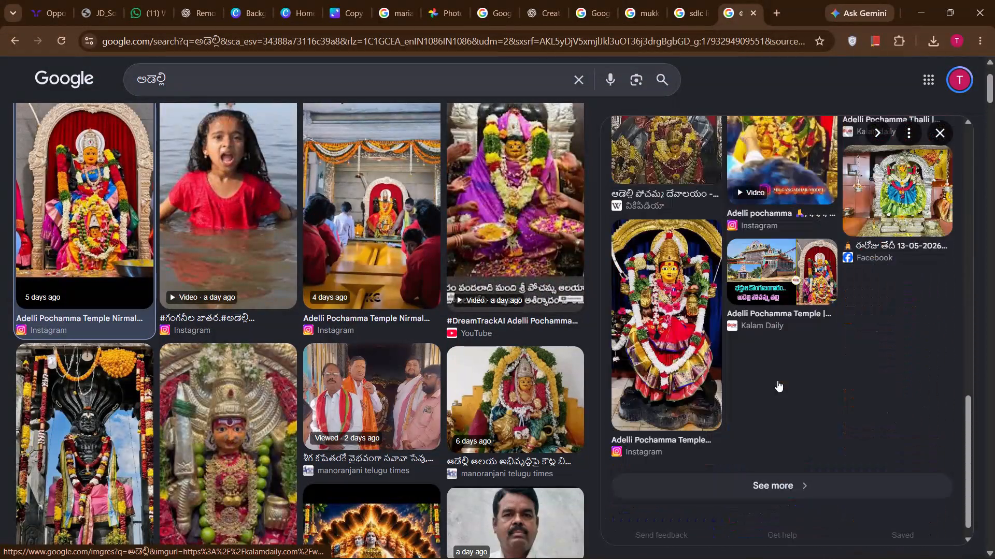
pyautogui.click(940, 142)
pyautogui.scroll(1, 747, 219)
pyautogui.click(130, 226)
pyautogui.scroll(-3, 761, 374)
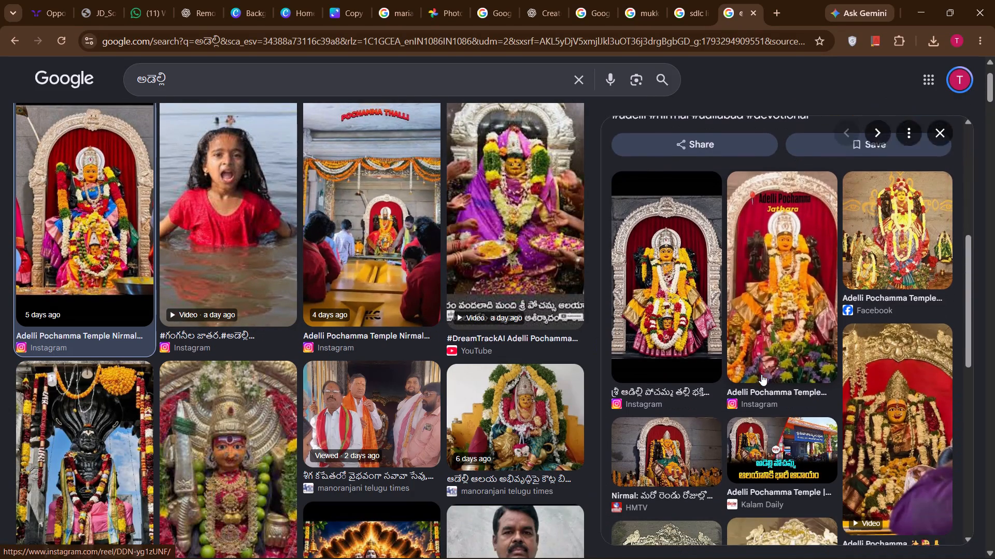
pyautogui.scroll(-5, 835, 374)
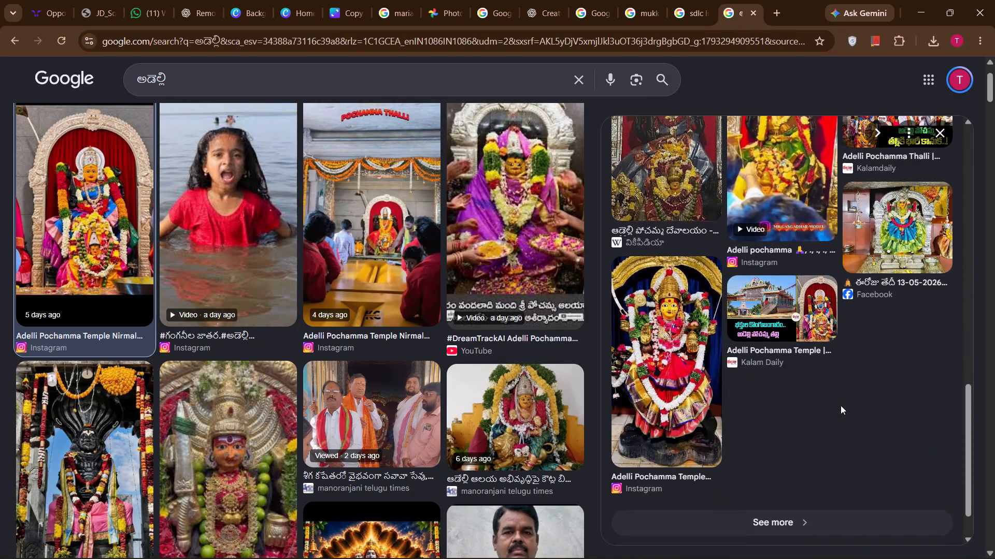
pyautogui.click(637, 329)
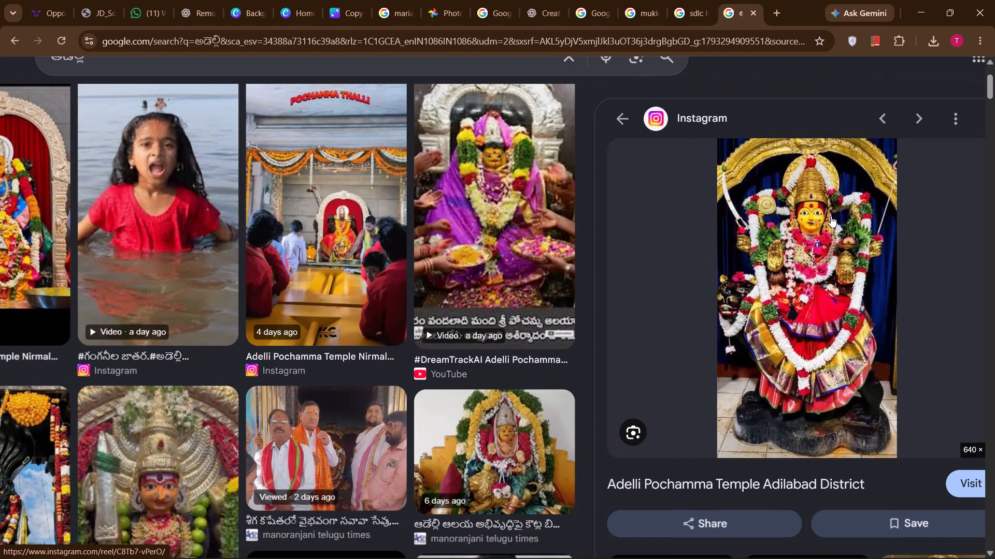
pyautogui.click(942, 130)
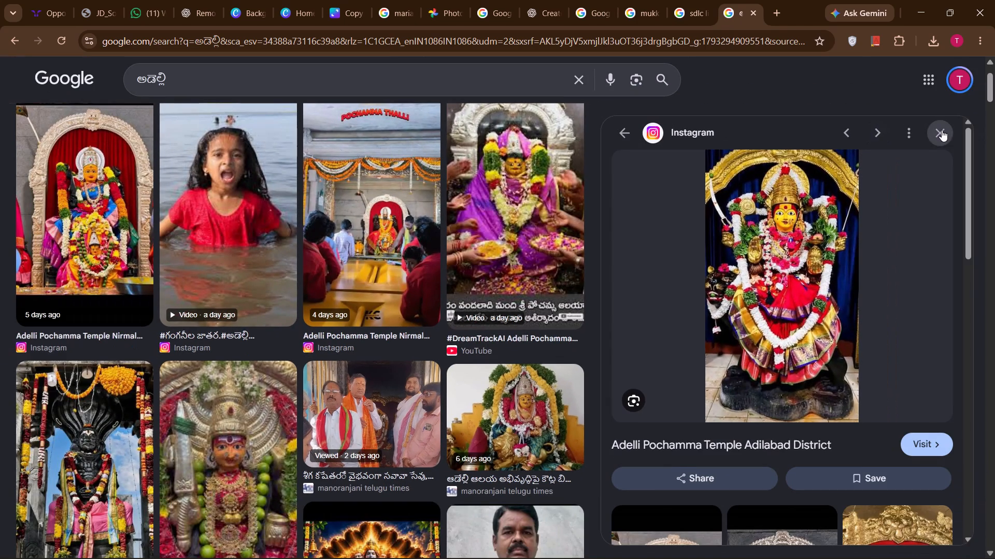
# Look through the remaining past-week "అడెల్లి" image results for other usable goddess pictures.
pyautogui.scroll(-9, 855, 250)
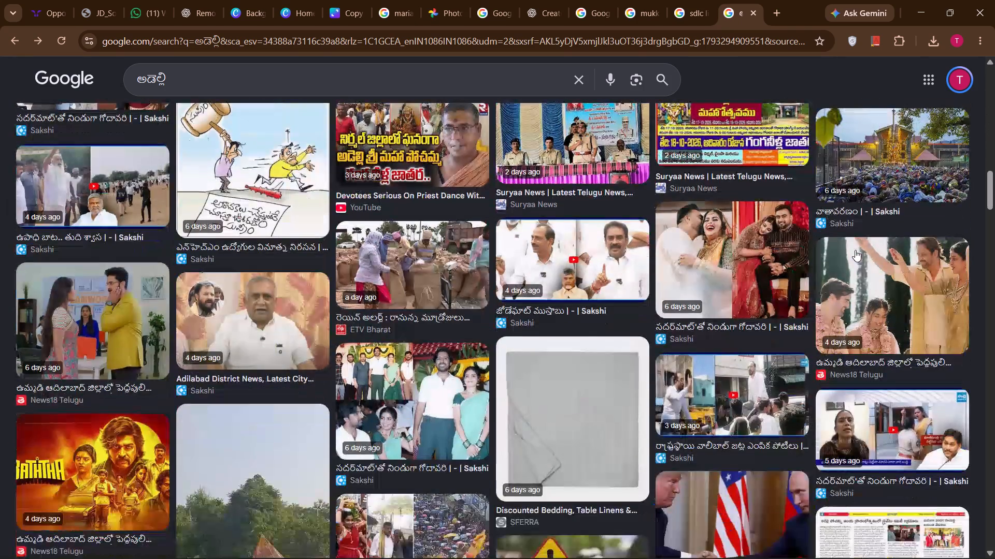
pyautogui.scroll(4, 855, 250)
pyautogui.scroll(-6, 763, 300)
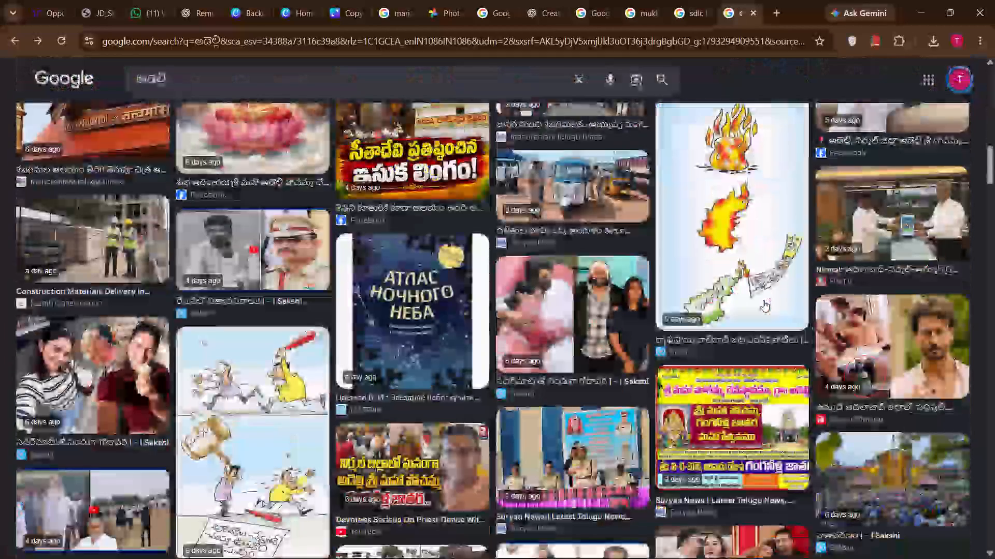
pyautogui.scroll(-3, 763, 300)
pyautogui.scroll(18, 343, 106)
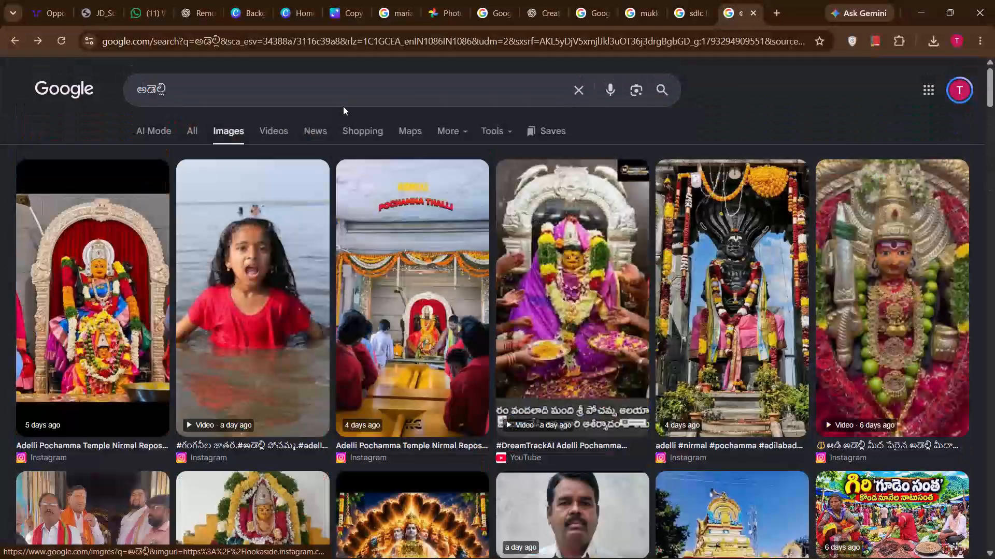
# Change the time filter to the past month and browse the "అడెల్లి" image results for goddess pictures.
pyautogui.click(491, 135)
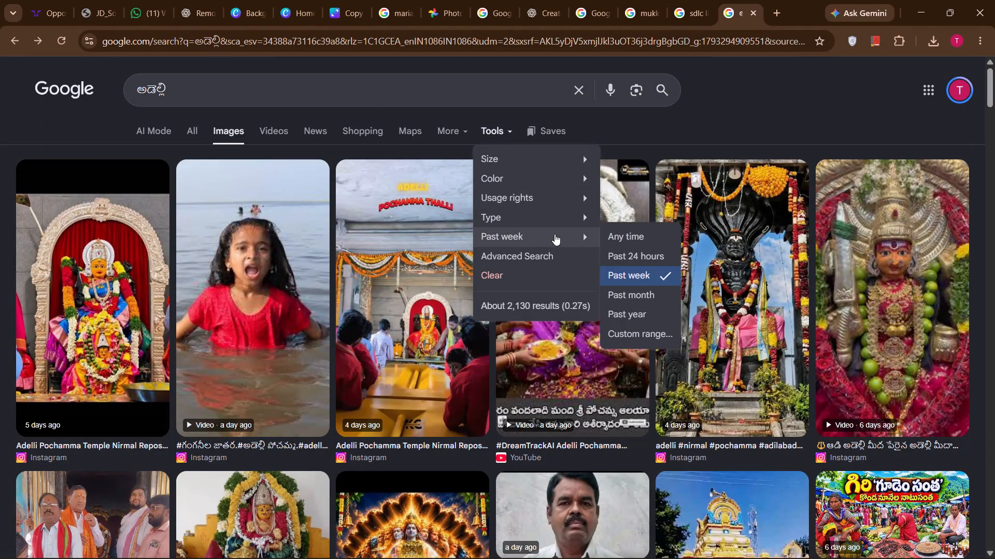
pyautogui.click(633, 290)
pyautogui.scroll(-4, 487, 289)
pyautogui.scroll(6, 487, 289)
pyautogui.scroll(-4, 487, 289)
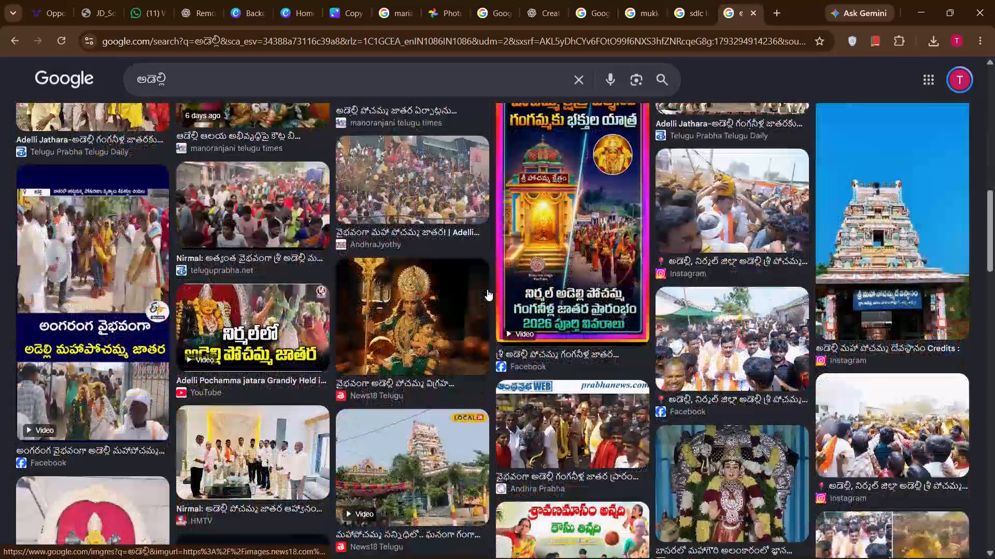
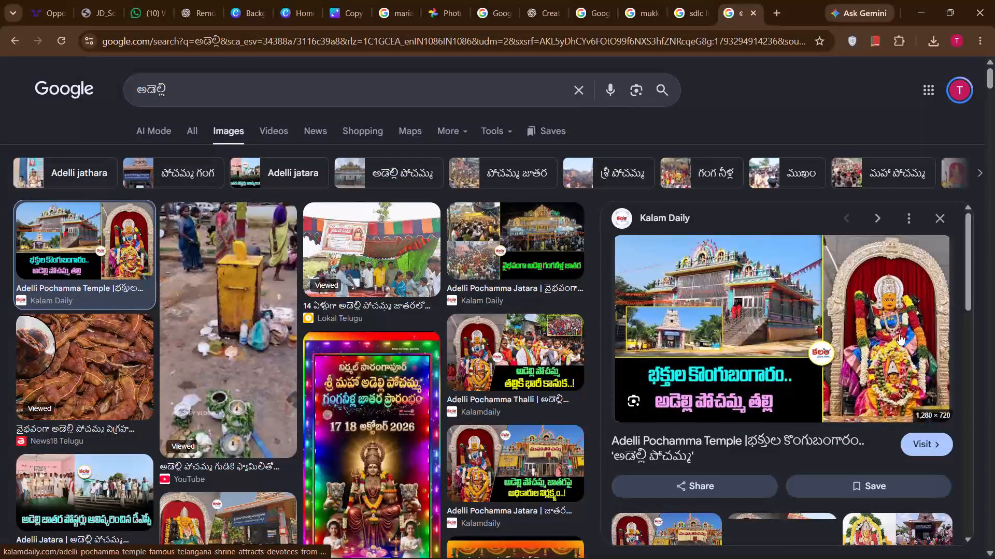
pyautogui.click(935, 222)
pyautogui.scroll(-1, 536, 389)
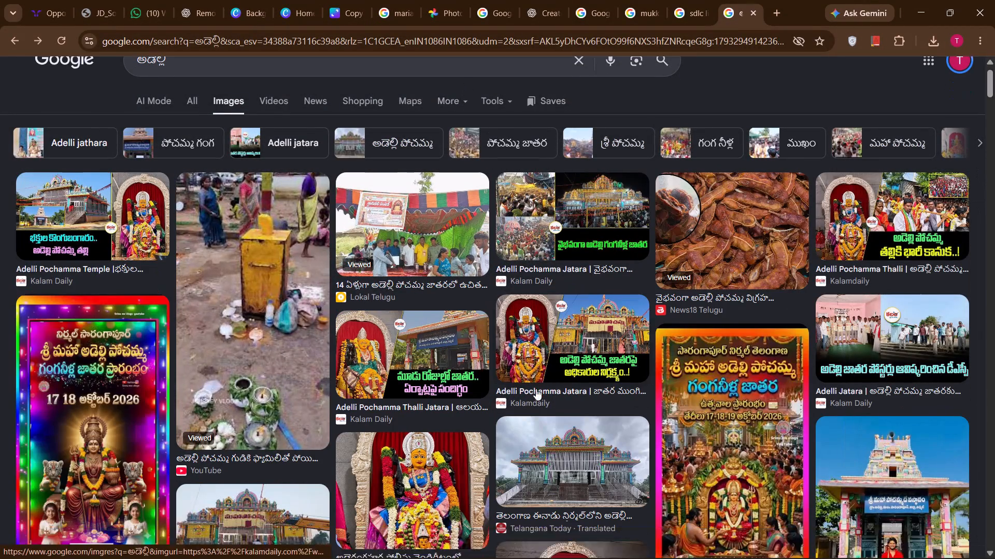
pyautogui.scroll(-3, 536, 389)
# Extend the image search query to "అడెల్లి పోచమ్మ" using the matching suggestion.
pyautogui.click(317, 84)
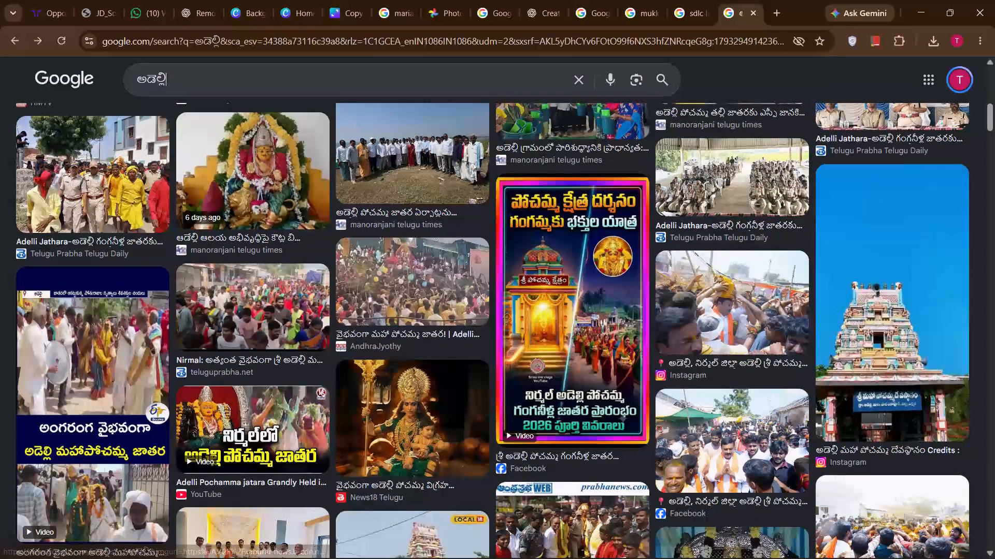
pyautogui.press('space')
pyautogui.click(249, 111)
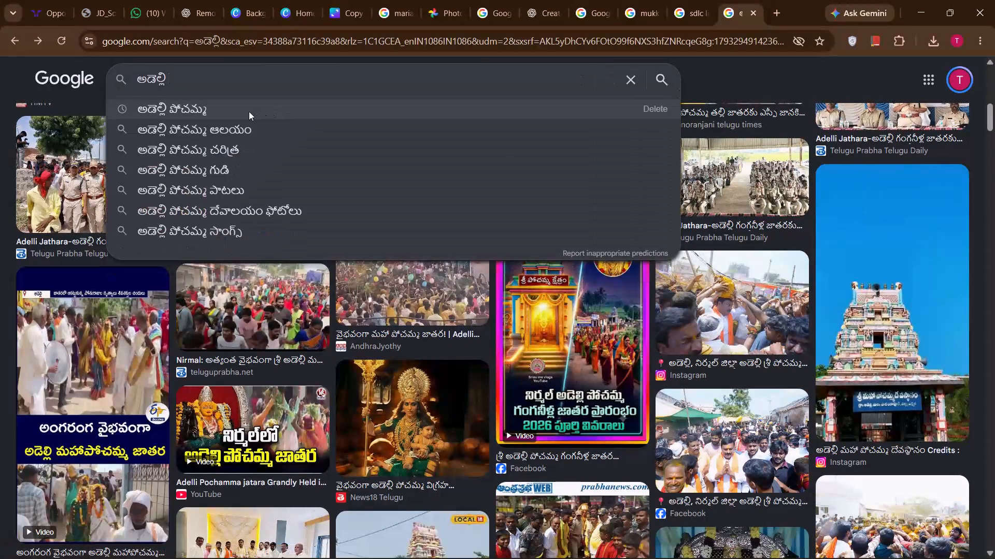
# Browse the "అడెల్లి పోచమ్మ" image results, preview the tall silver crown with green and red stones, and examine its related images.
pyautogui.scroll(-3, 474, 236)
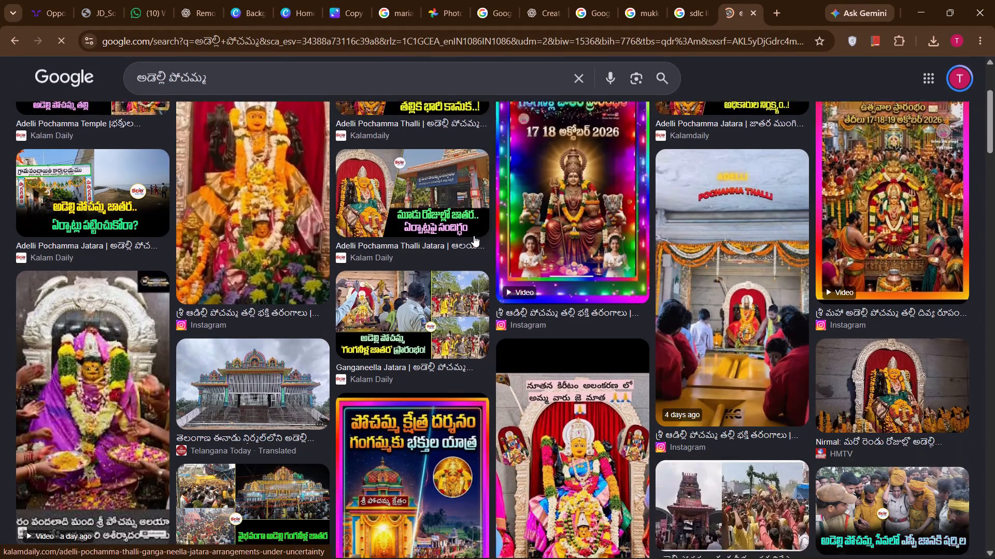
pyautogui.scroll(-6, 508, 262)
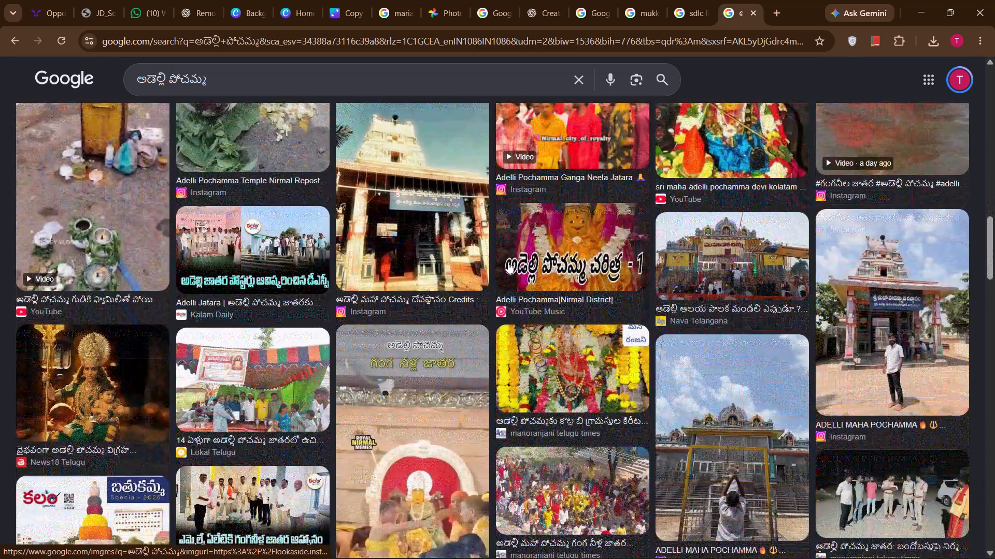
pyautogui.scroll(-1, 508, 262)
pyautogui.scroll(2, 508, 262)
pyautogui.scroll(-3, 508, 262)
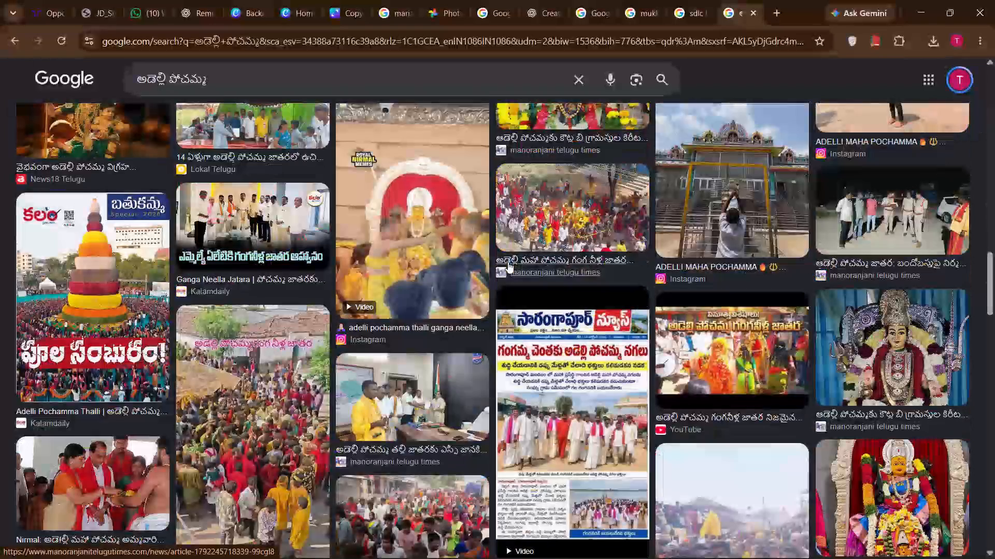
pyautogui.scroll(-7, 508, 262)
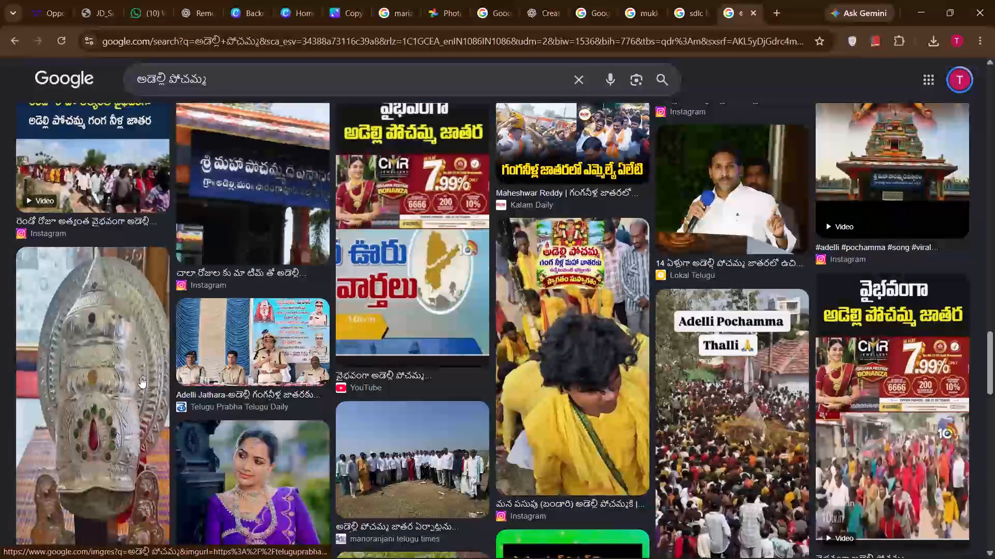
pyautogui.click(105, 364)
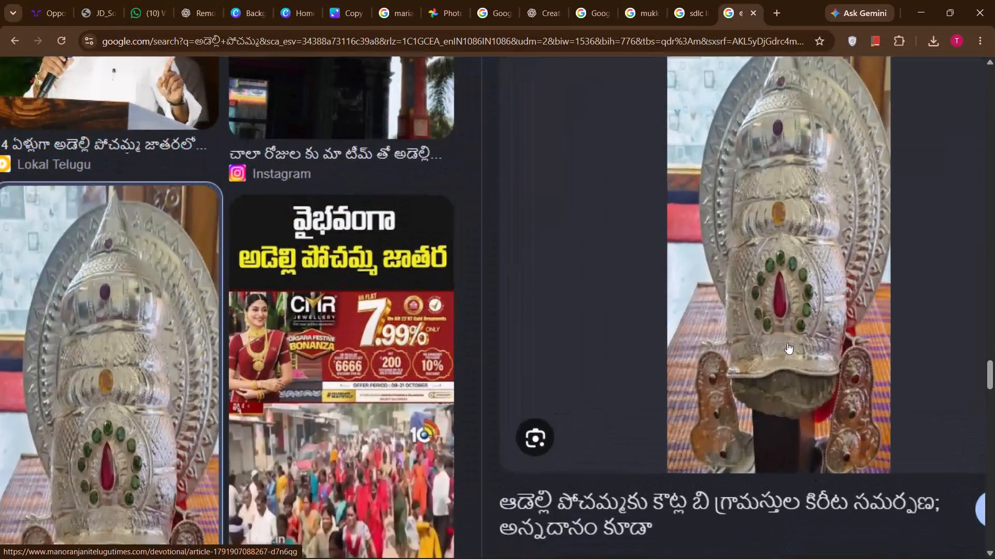
pyautogui.scroll(-3, 787, 343)
pyautogui.scroll(-1, 850, 384)
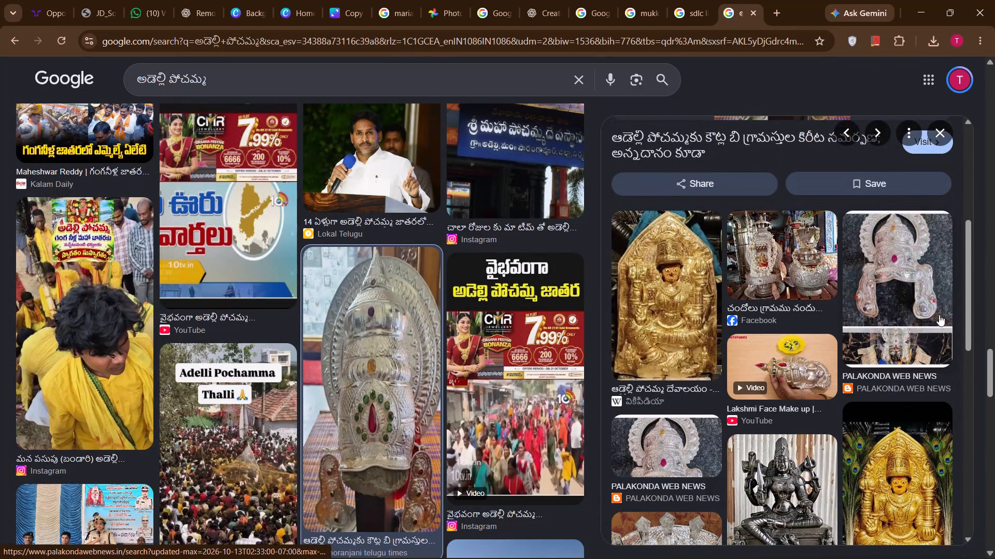
pyautogui.scroll(-1, 932, 304)
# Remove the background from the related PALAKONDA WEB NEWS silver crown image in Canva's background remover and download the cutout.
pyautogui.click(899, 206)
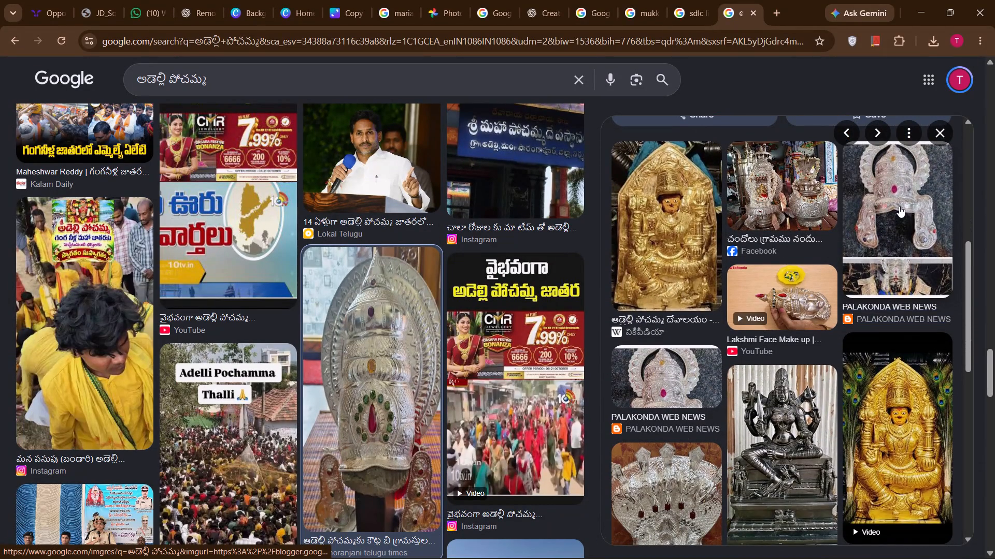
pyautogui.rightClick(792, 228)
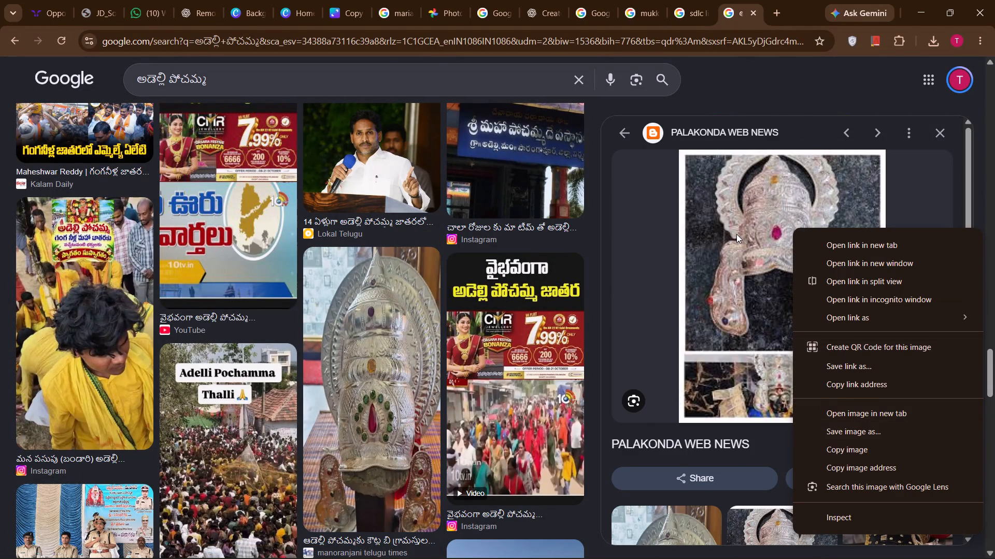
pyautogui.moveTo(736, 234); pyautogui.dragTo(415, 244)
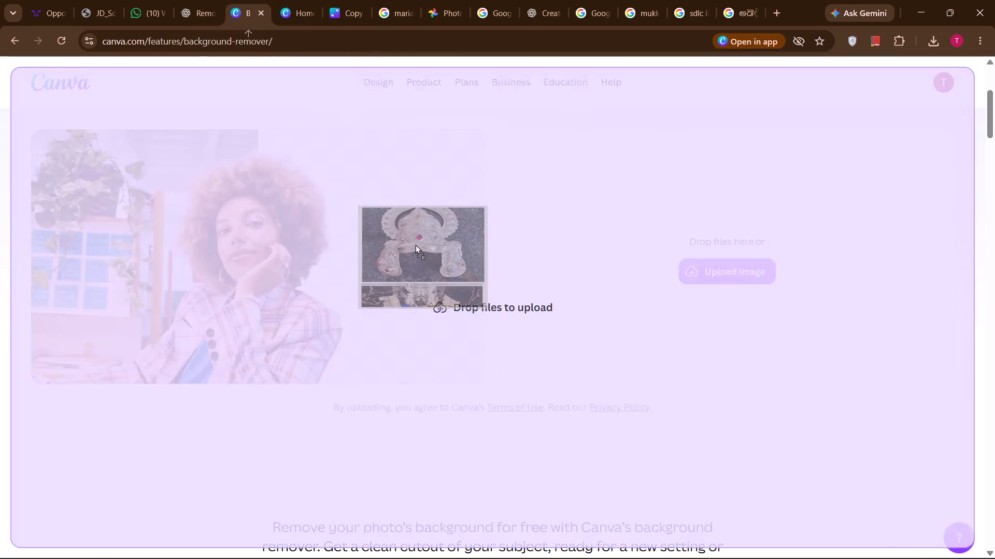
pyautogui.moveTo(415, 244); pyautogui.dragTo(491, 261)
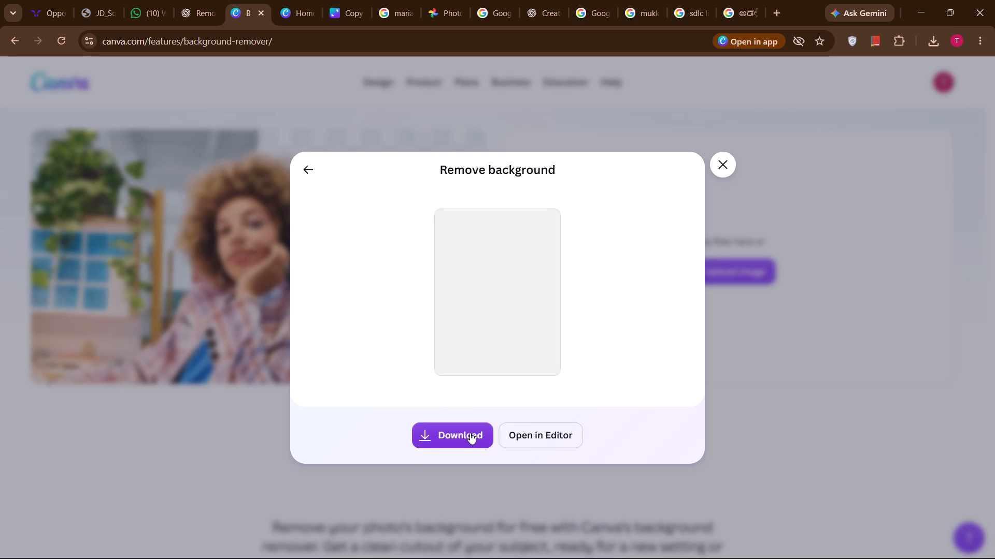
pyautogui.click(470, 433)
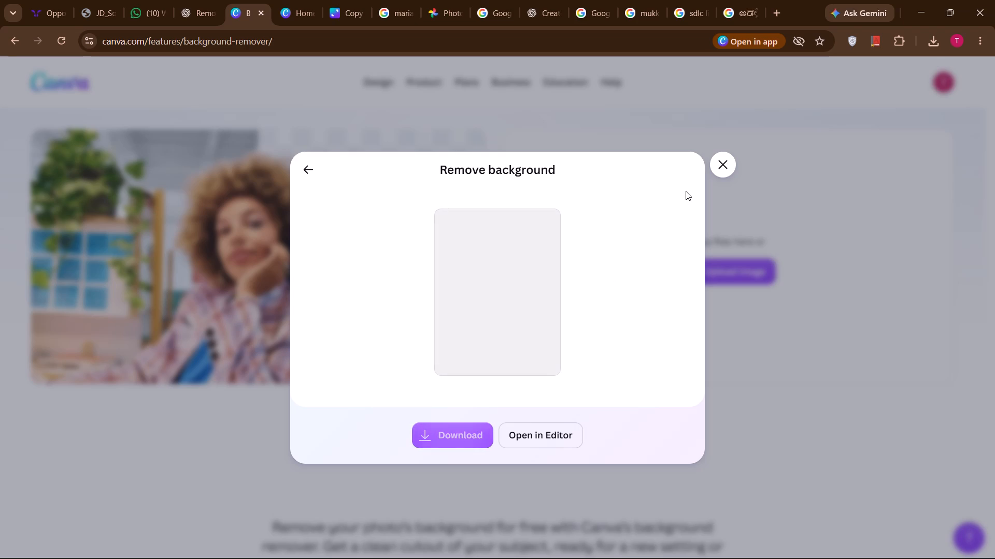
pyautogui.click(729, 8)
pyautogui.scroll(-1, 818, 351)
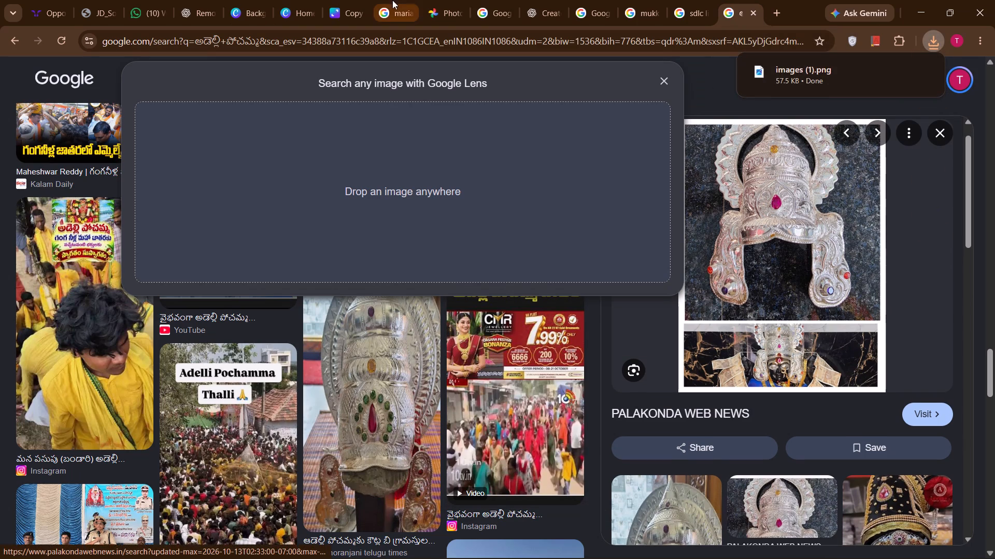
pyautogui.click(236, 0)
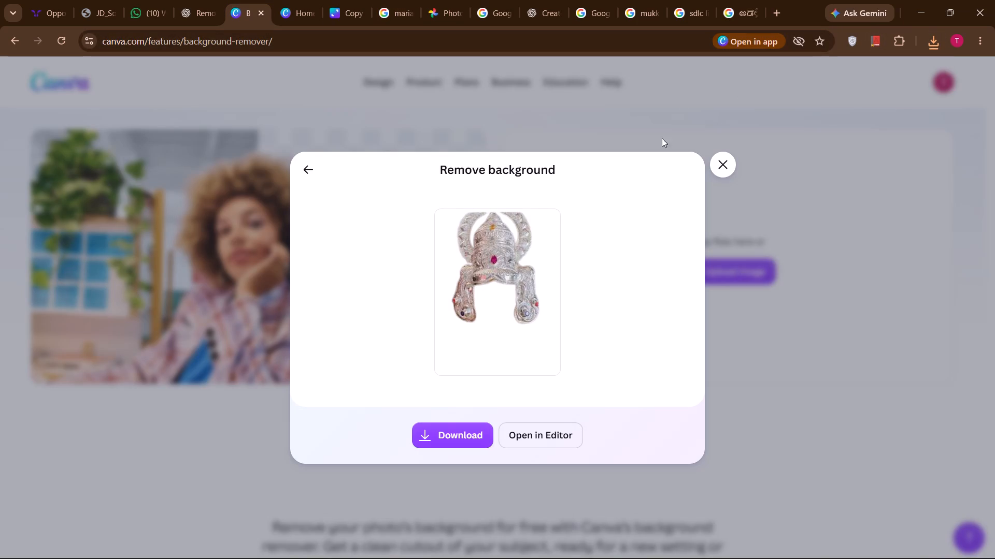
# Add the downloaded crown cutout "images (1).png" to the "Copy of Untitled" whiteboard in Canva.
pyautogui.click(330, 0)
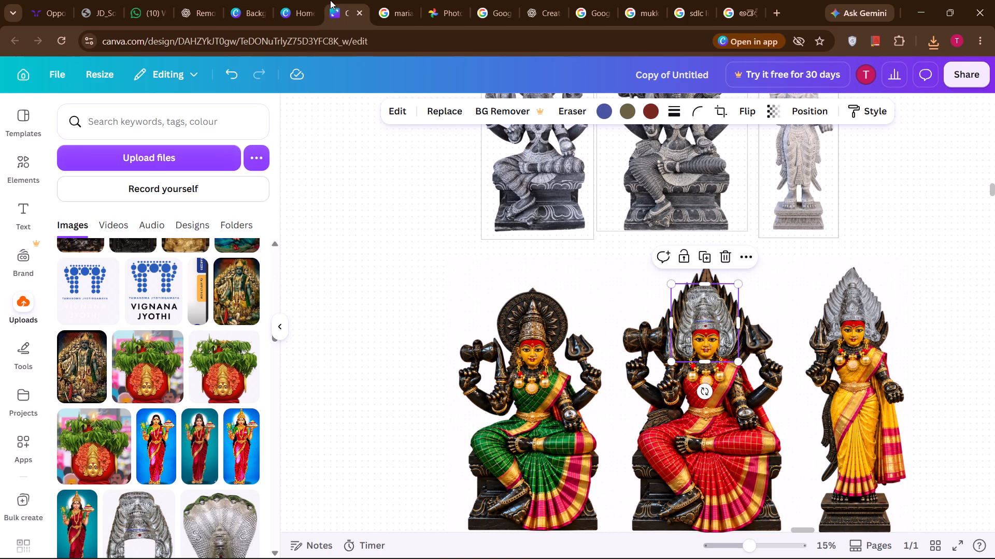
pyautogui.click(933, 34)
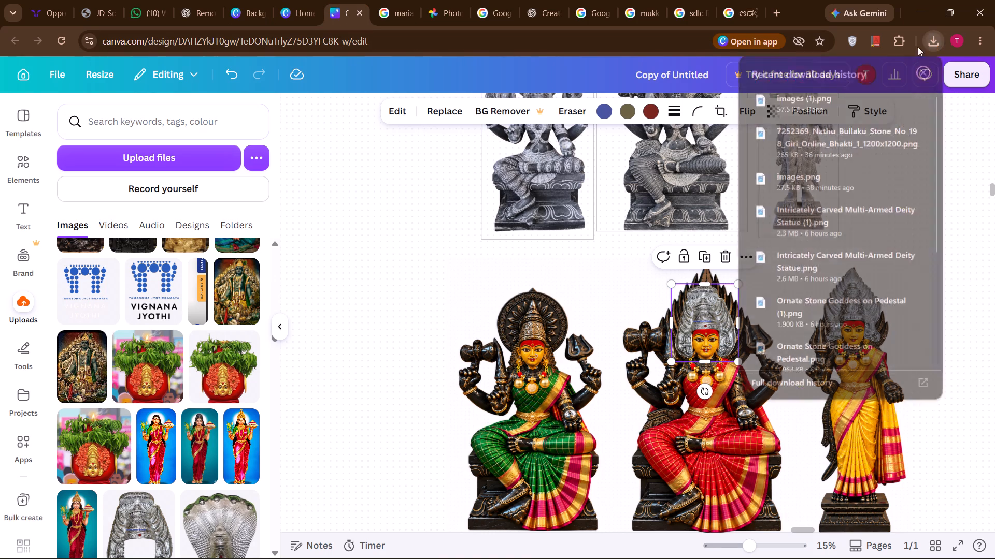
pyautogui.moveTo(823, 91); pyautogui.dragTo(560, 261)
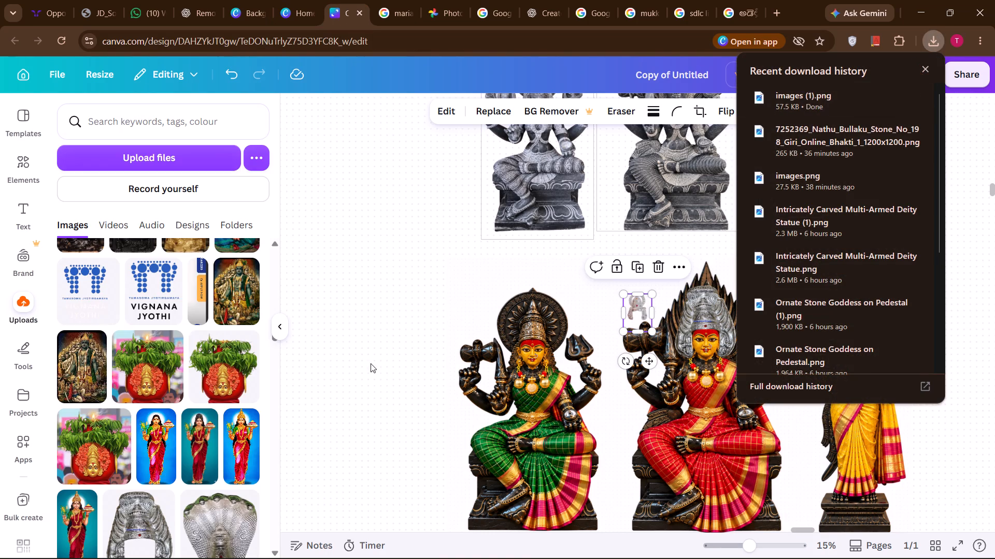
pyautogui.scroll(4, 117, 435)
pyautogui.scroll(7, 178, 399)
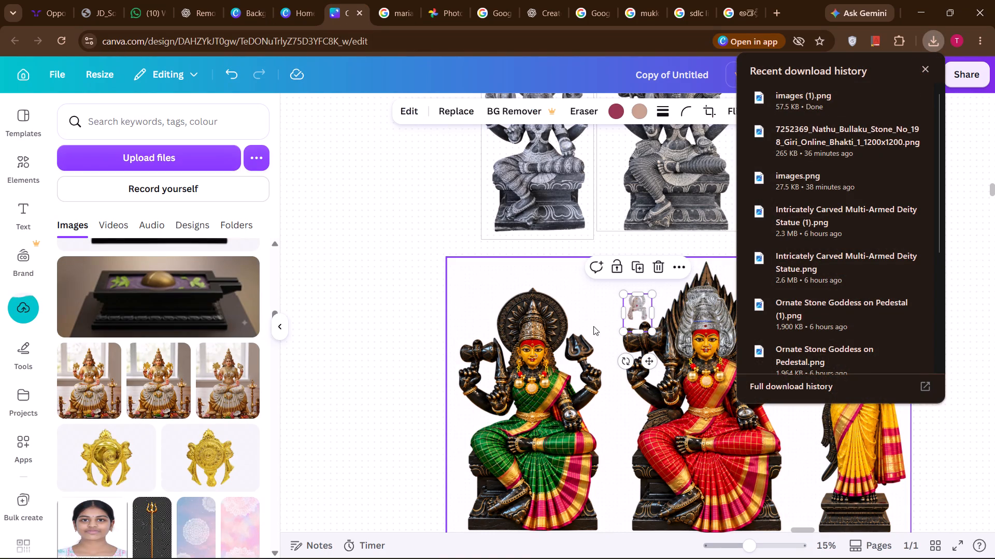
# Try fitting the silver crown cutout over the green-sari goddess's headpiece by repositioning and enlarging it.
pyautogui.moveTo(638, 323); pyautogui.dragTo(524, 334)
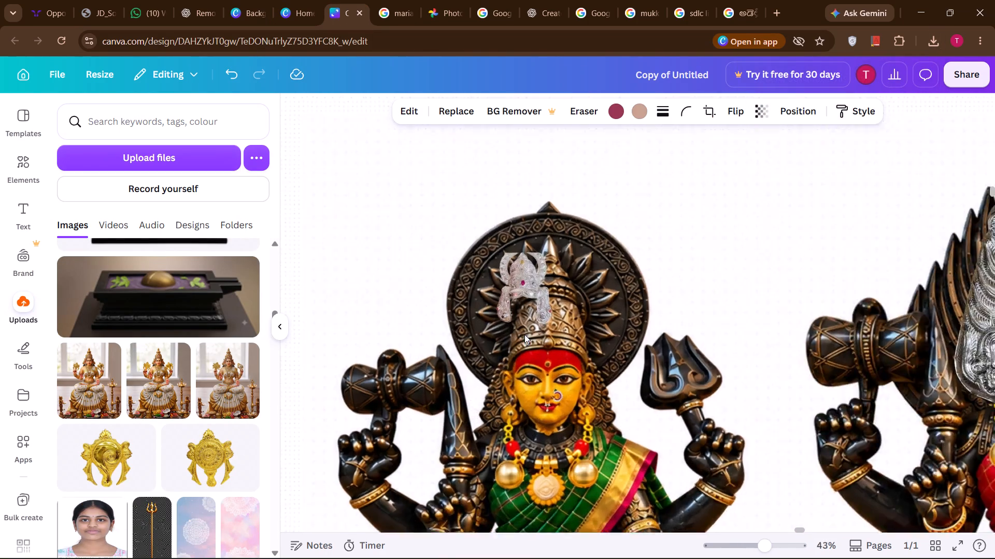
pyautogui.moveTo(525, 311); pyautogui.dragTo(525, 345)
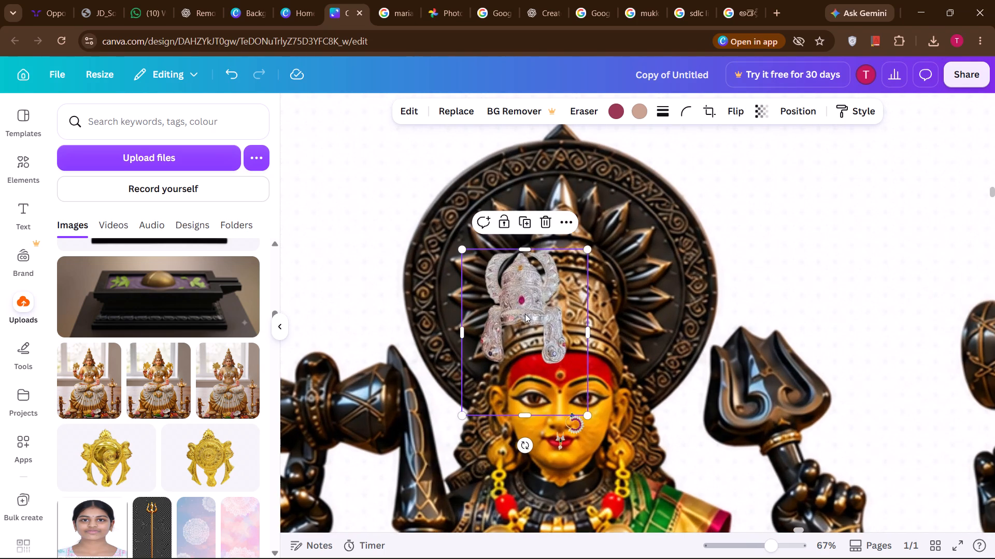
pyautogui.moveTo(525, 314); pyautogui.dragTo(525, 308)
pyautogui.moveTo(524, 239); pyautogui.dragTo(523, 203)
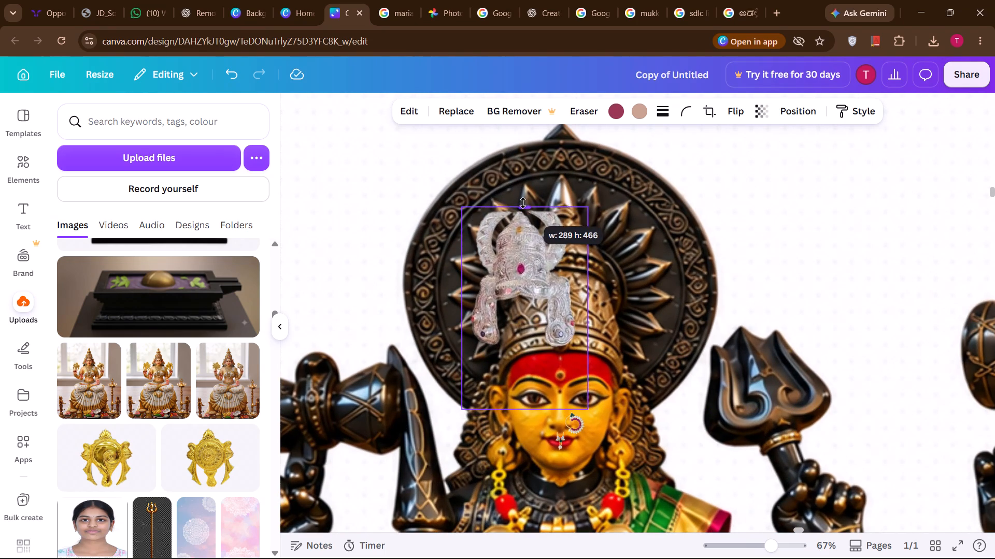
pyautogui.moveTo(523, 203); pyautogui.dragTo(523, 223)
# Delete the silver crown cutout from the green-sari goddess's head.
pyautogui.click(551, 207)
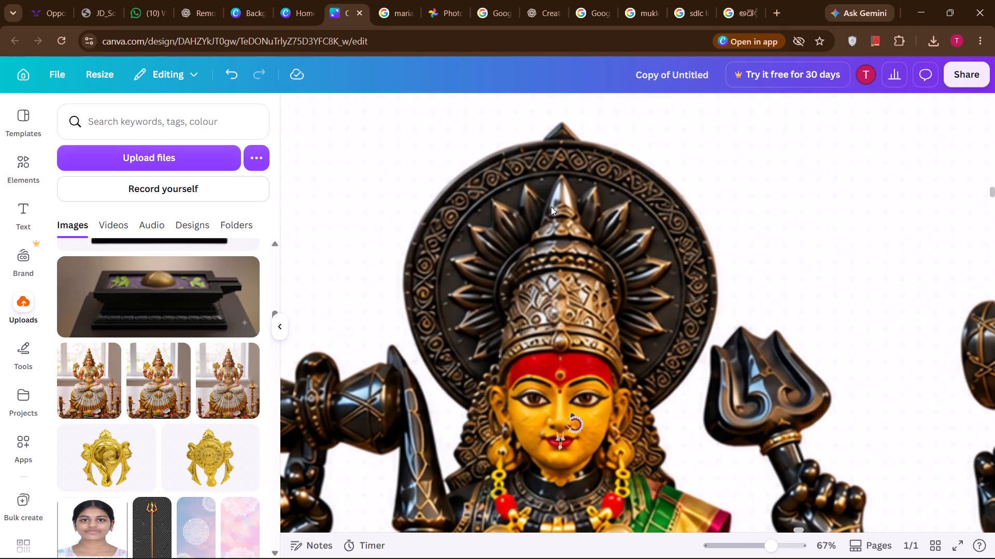
# Return to the "అడెల్లి పోచమ్మ" image search, look through the related crowns and open the tall silver one from manoranjani telugu times.
pyautogui.click(715, 0)
pyautogui.click(726, 0)
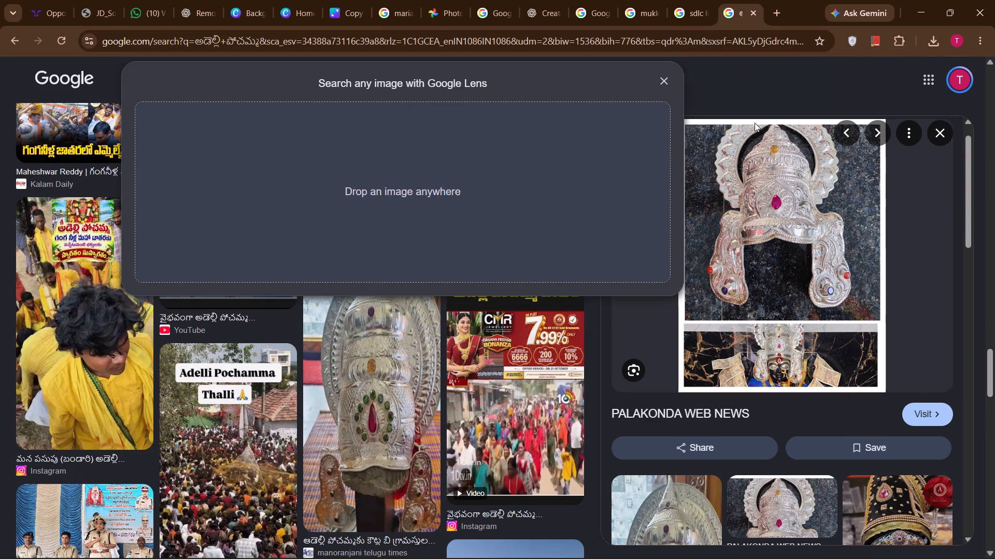
pyautogui.scroll(-4, 809, 308)
pyautogui.scroll(1, 809, 308)
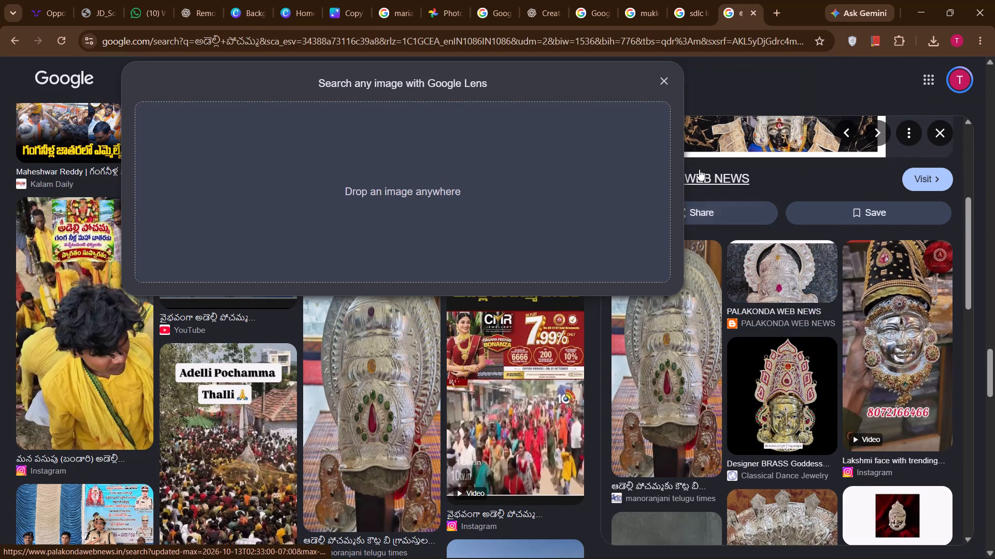
pyautogui.scroll(-3, 707, 338)
pyautogui.scroll(5, 864, 375)
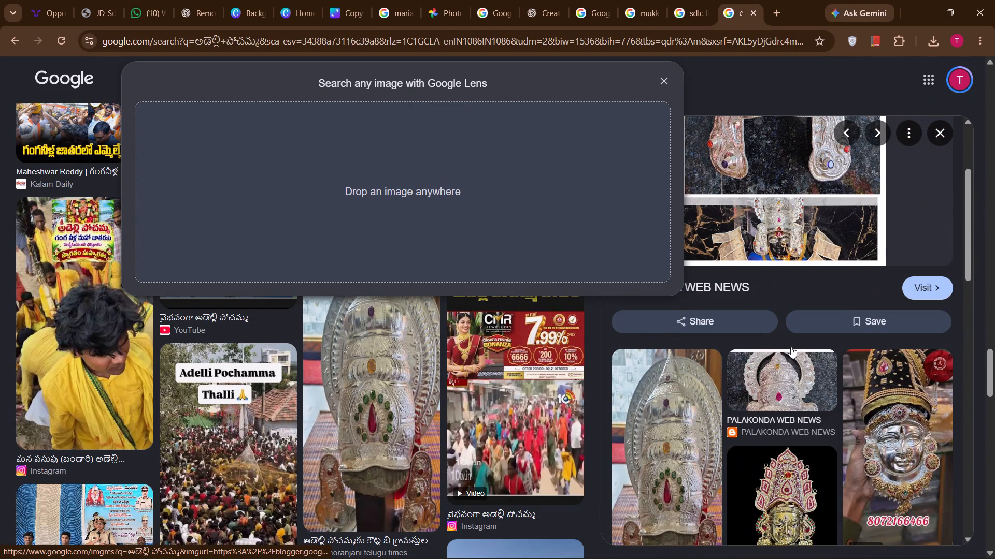
pyautogui.scroll(1, 779, 352)
pyautogui.click(685, 416)
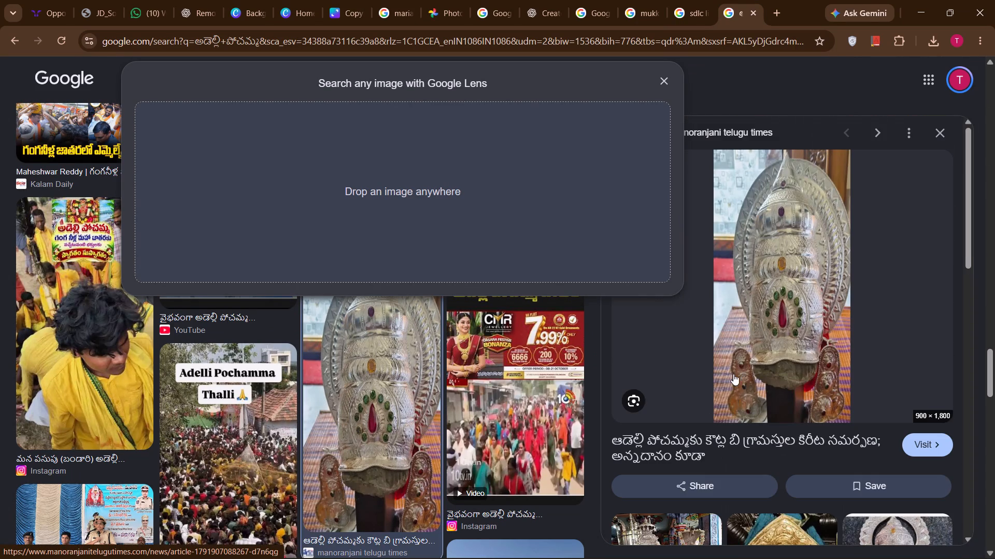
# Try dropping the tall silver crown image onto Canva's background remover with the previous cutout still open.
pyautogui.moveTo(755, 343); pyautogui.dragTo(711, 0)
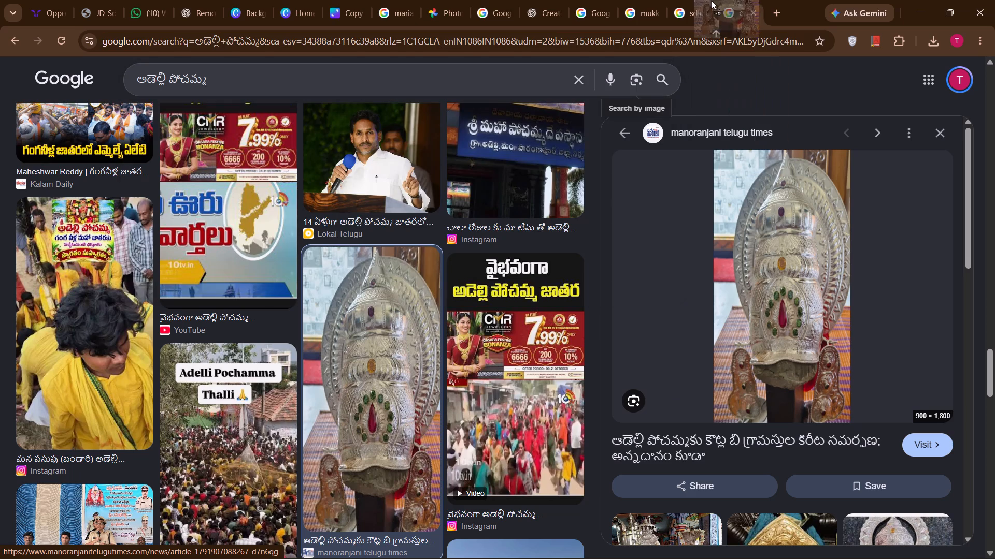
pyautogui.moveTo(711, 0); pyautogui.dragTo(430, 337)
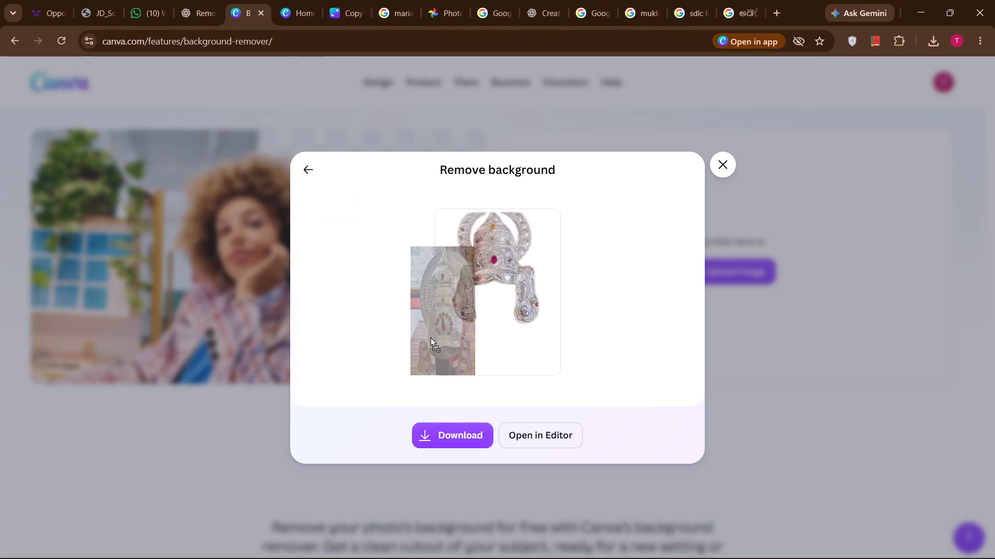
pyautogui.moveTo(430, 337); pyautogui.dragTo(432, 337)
# Close the previous cutout and upload the manoranjani telugu times silver crown image to Canva's background remover.
pyautogui.click(725, 169)
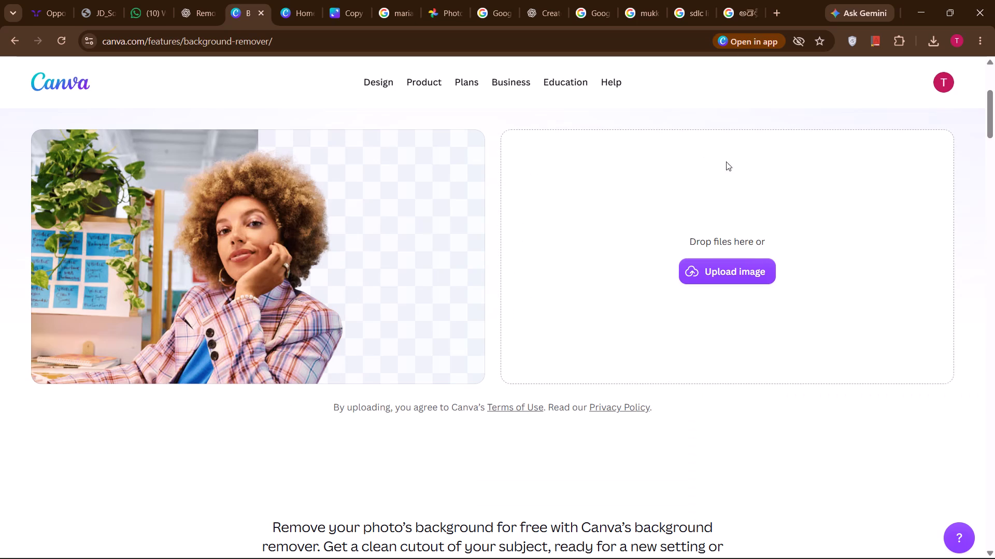
pyautogui.click(746, 0)
pyautogui.moveTo(752, 198); pyautogui.dragTo(245, 0)
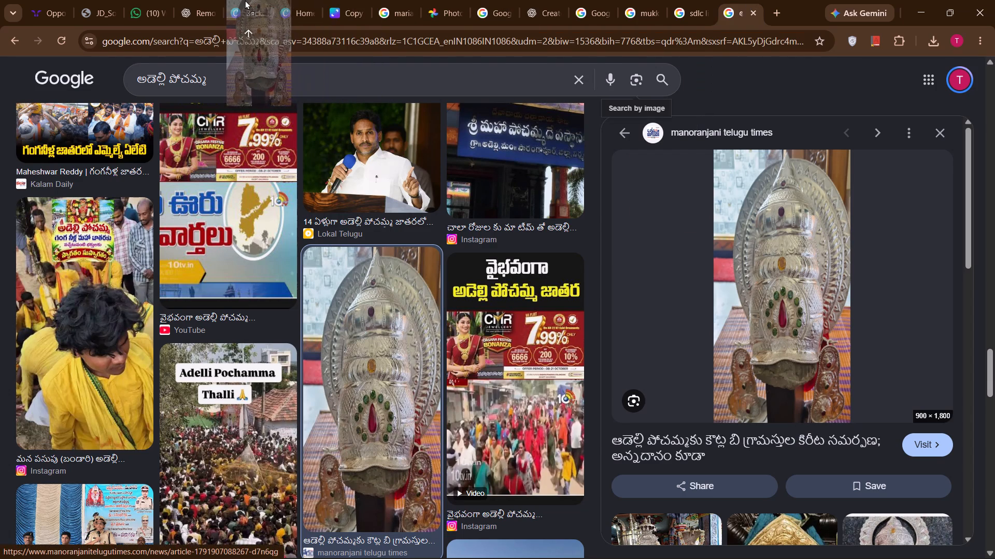
pyautogui.moveTo(245, 0); pyautogui.dragTo(243, 0)
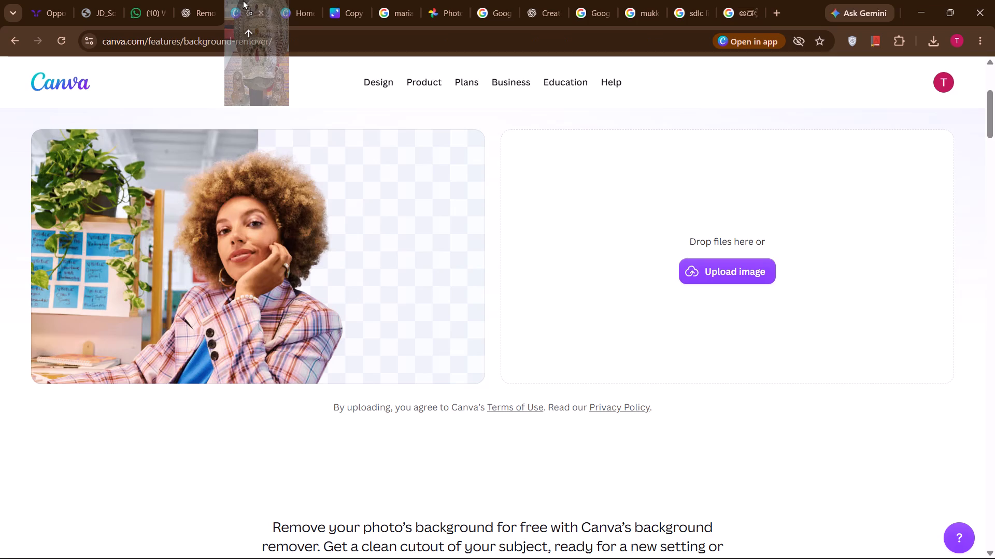
pyautogui.moveTo(243, 0); pyautogui.dragTo(599, 226)
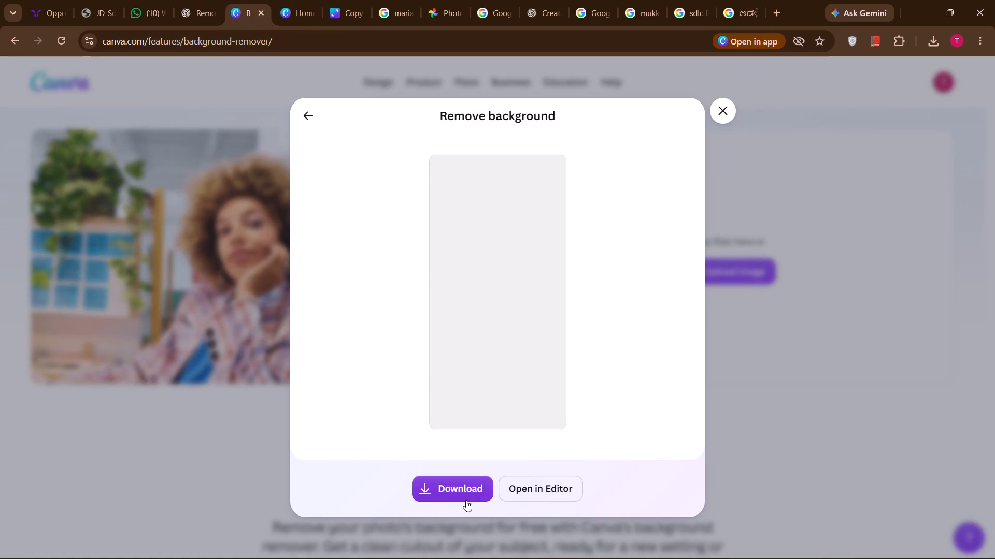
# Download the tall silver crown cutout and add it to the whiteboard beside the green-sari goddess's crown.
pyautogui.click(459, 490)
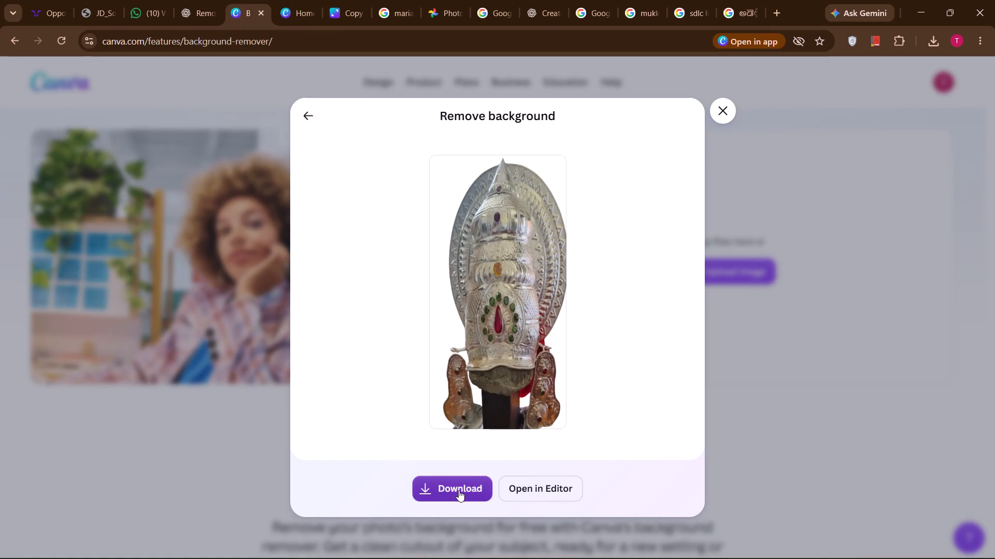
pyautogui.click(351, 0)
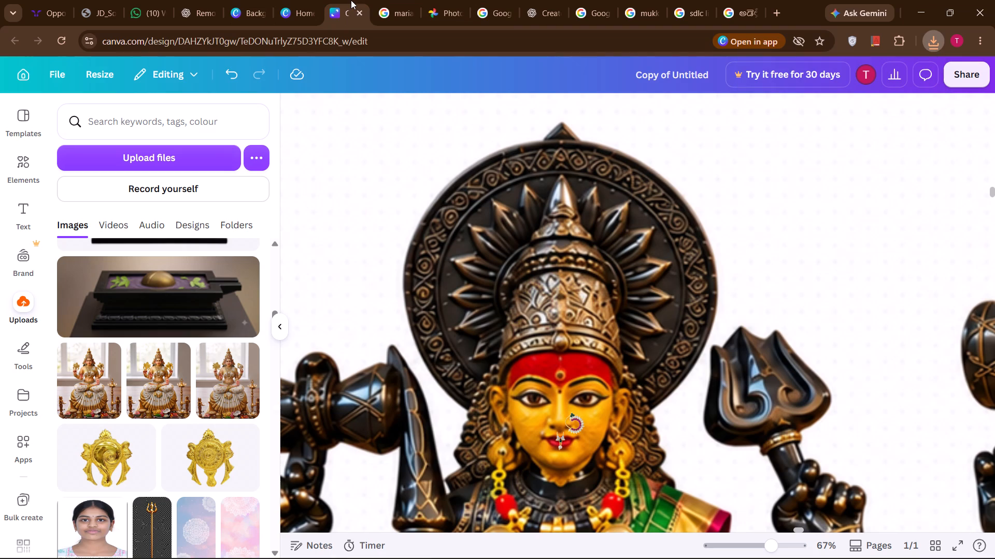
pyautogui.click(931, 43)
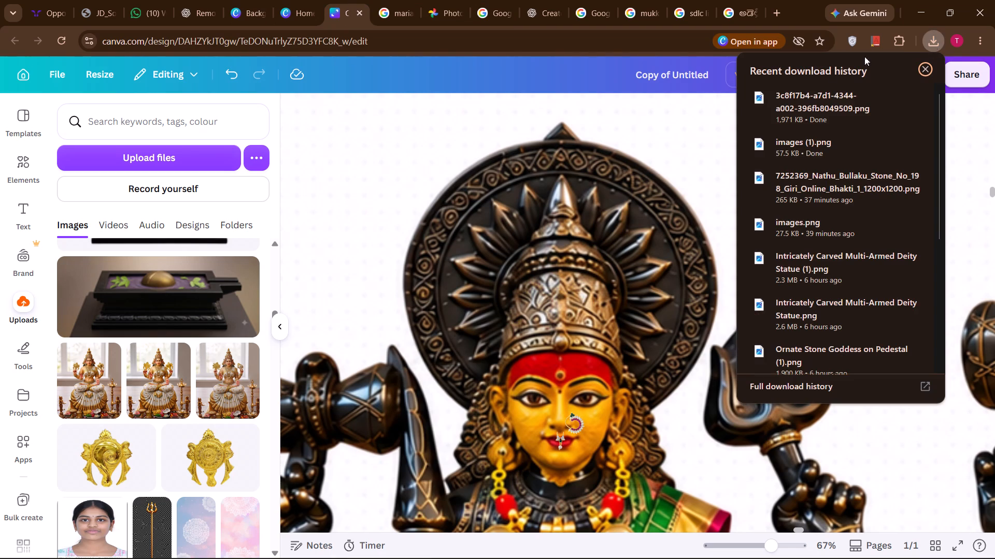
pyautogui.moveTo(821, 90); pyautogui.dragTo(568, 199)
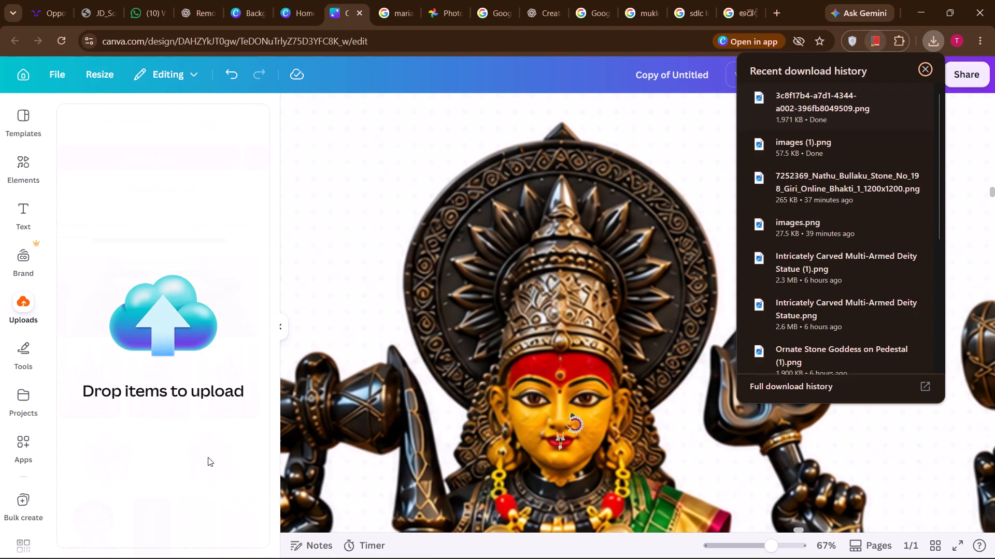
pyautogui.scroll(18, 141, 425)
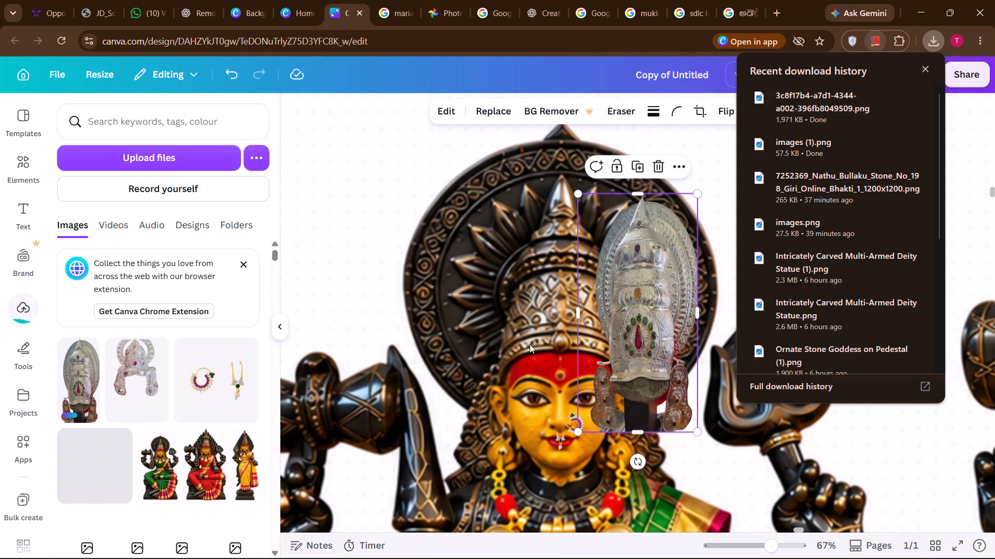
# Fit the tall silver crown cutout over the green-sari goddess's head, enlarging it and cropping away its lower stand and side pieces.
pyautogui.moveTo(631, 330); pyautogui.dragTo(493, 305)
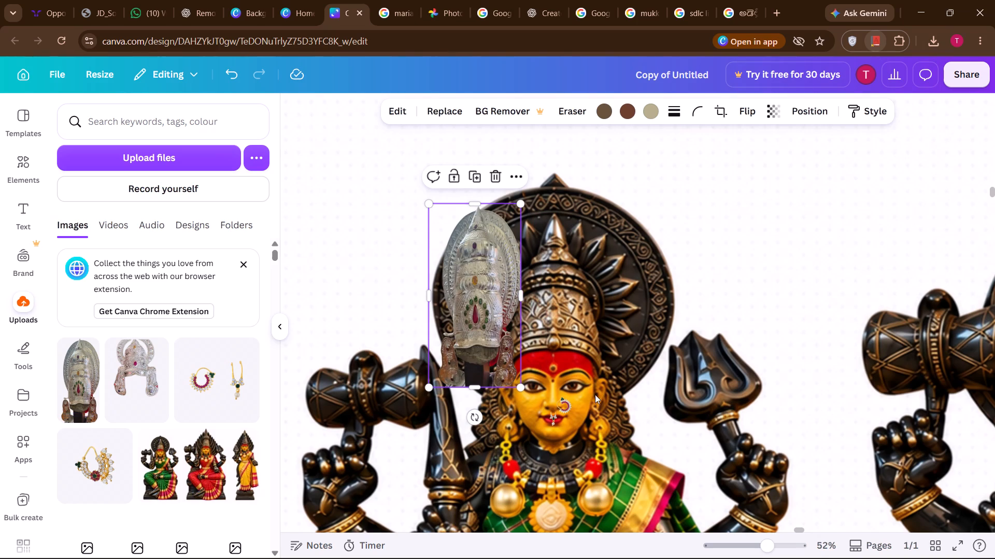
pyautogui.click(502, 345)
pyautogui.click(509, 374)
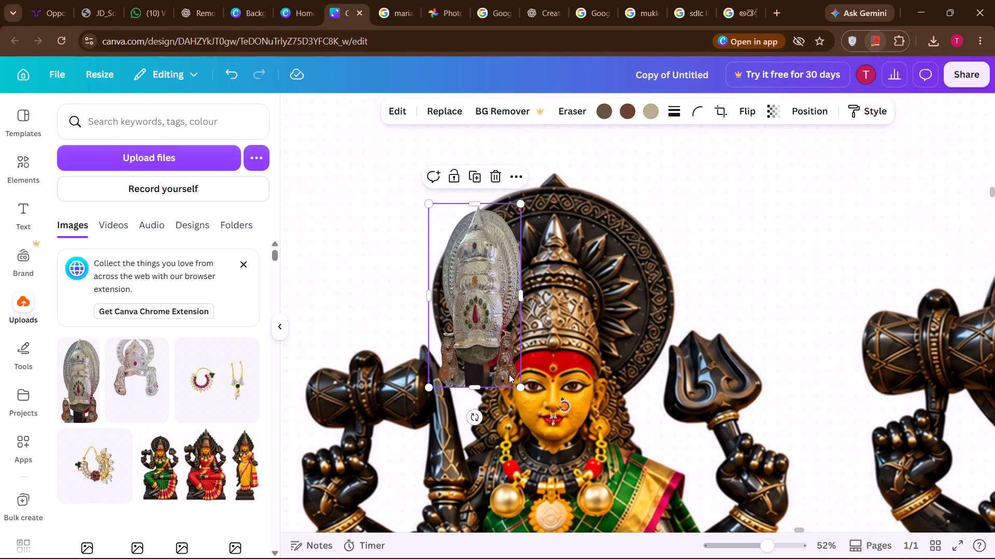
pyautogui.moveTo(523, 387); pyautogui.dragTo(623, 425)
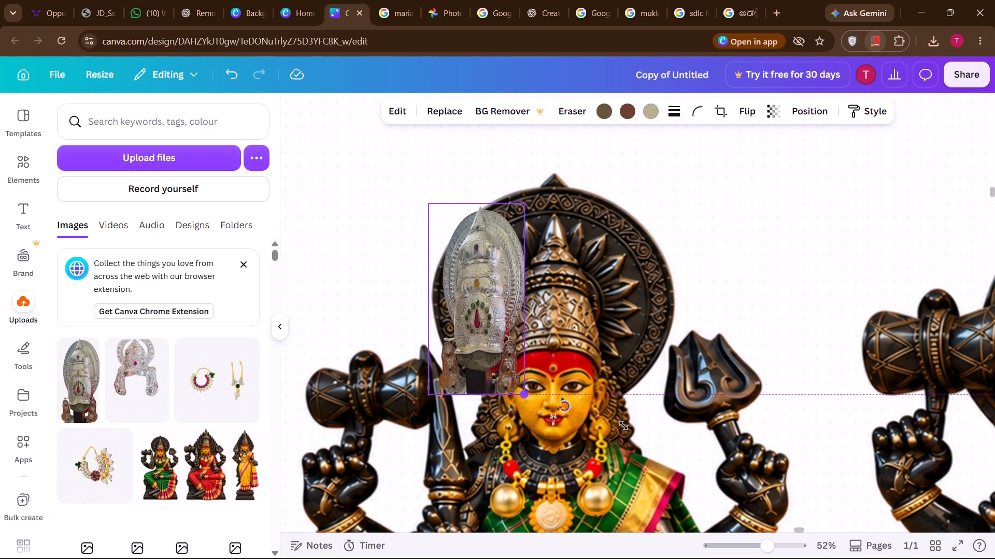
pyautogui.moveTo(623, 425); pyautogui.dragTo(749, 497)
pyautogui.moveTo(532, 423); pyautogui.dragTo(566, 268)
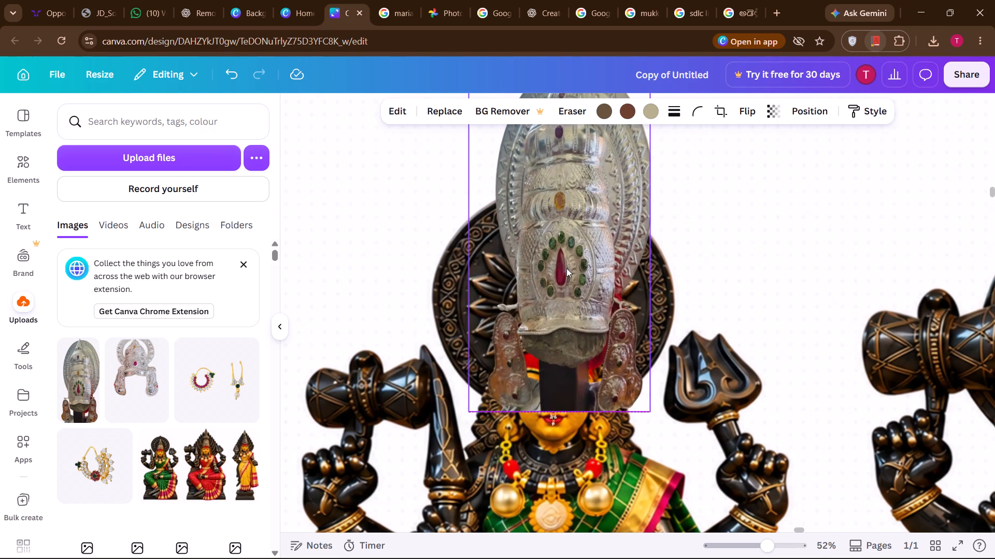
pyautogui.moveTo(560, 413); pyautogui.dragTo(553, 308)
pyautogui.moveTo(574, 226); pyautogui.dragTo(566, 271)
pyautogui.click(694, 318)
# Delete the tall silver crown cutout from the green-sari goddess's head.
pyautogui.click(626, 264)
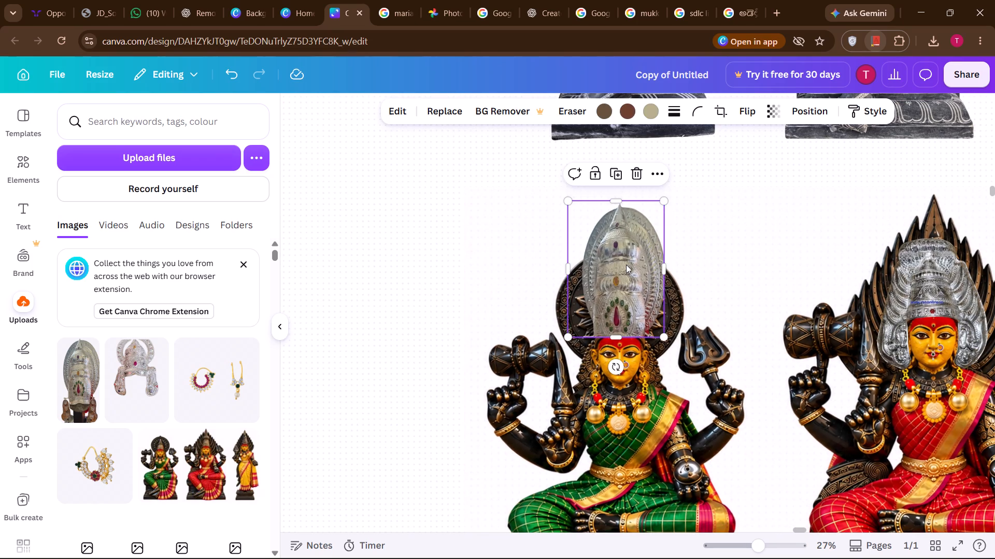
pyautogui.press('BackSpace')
# Return to the "అడెల్లి పోచమ్మ" image search, open the related PALAKONDA WEB NEWS silver crown and run a visual search on it.
pyautogui.click(758, 3)
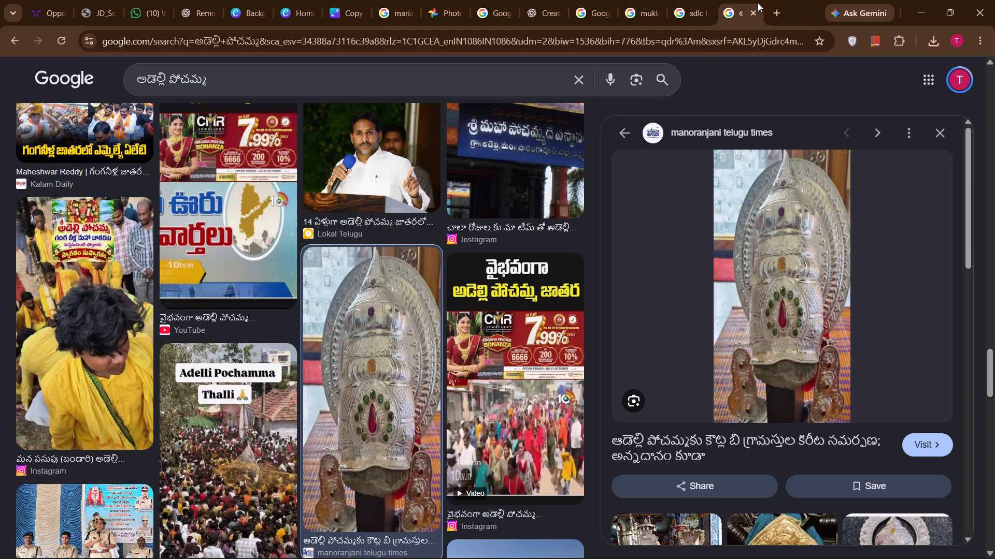
pyautogui.scroll(-4, 875, 478)
pyautogui.scroll(1, 859, 424)
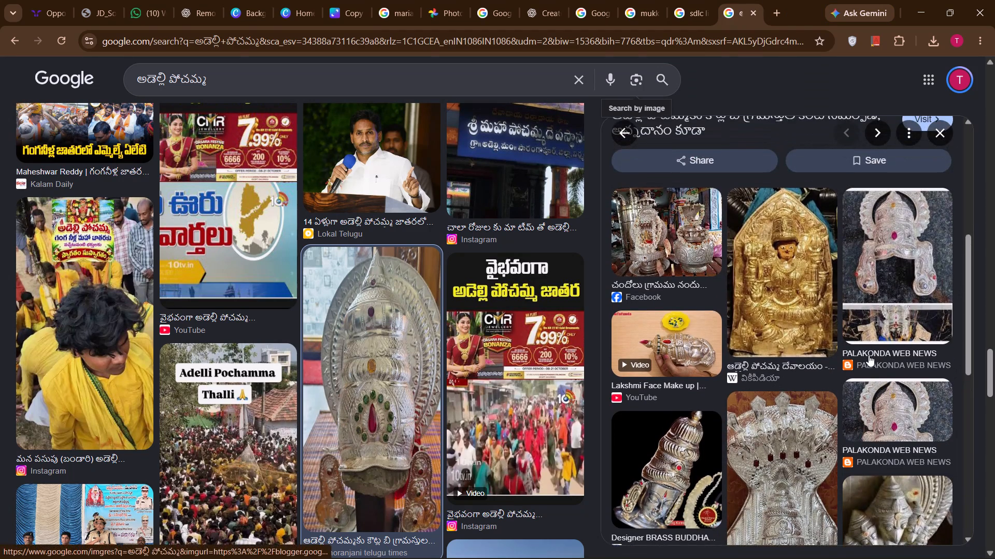
pyautogui.hscroll(1, 869, 355)
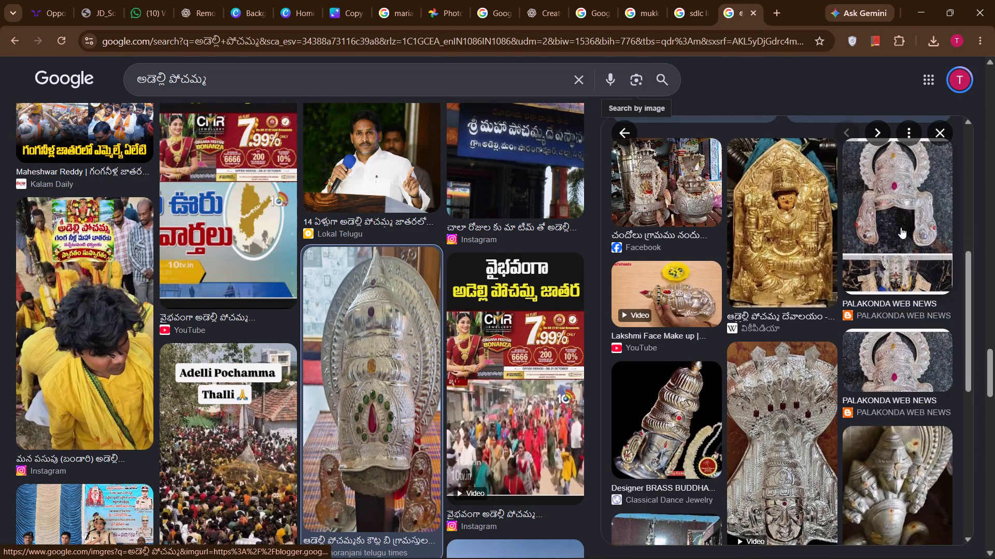
pyautogui.click(901, 227)
pyautogui.click(638, 396)
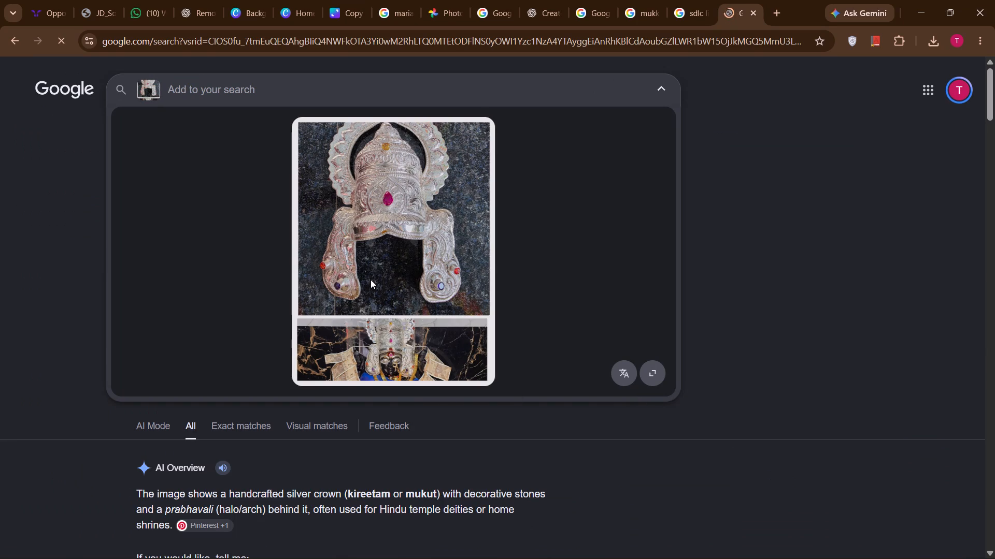
# Narrow the visual search area to the large silver crown, leaving out the smaller photo below it.
pyautogui.moveTo(297, 374); pyautogui.dragTo(307, 301)
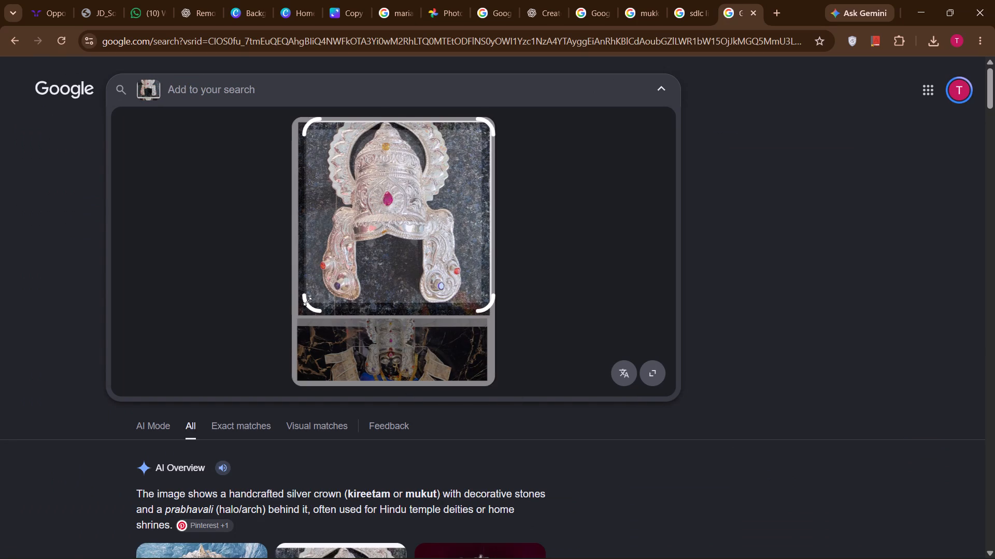
pyautogui.moveTo(490, 127); pyautogui.dragTo(491, 122)
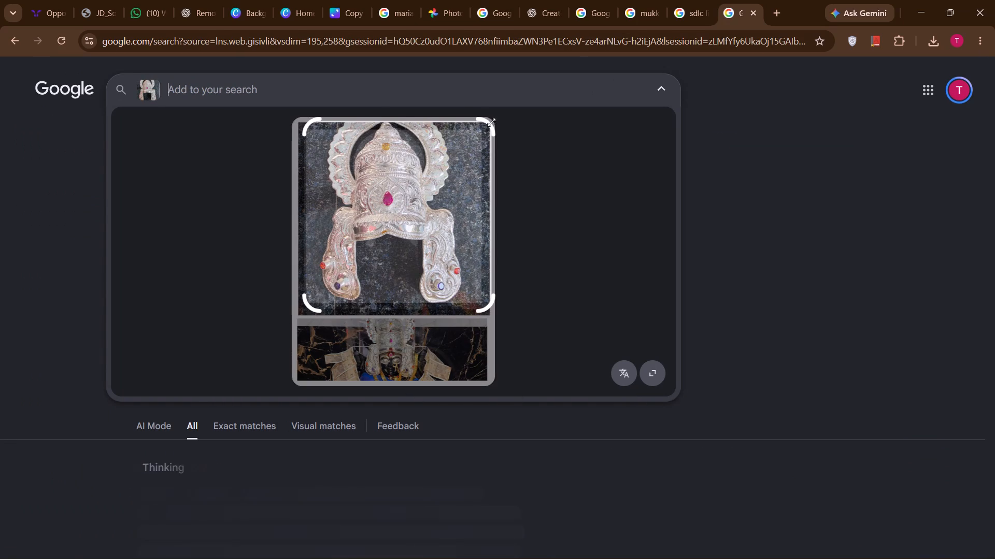
pyautogui.moveTo(491, 122); pyautogui.dragTo(486, 123)
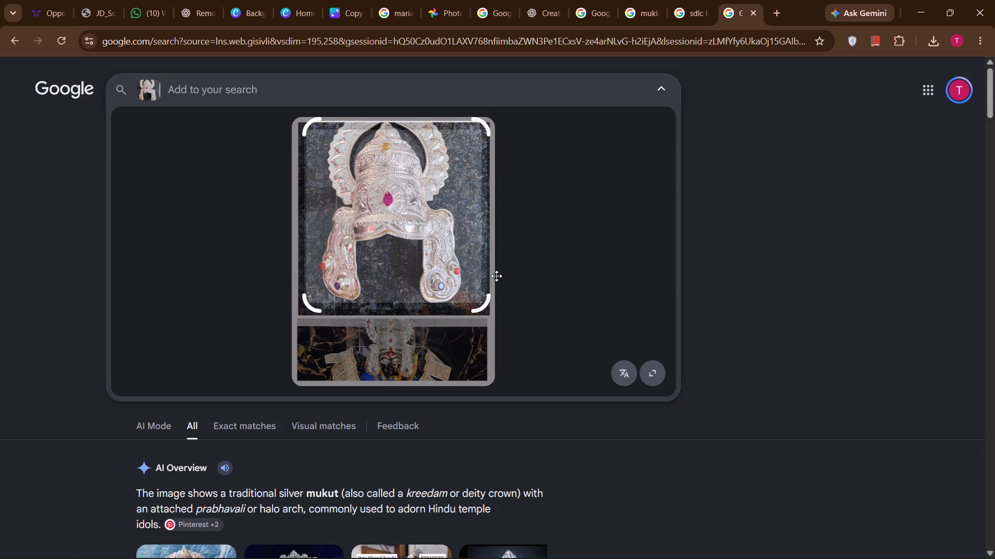
# Look through the visual matches for a silver crown with a halo and side pieces that suits the goddess.
pyautogui.scroll(-4, 496, 276)
pyautogui.hscroll(1, 489, 335)
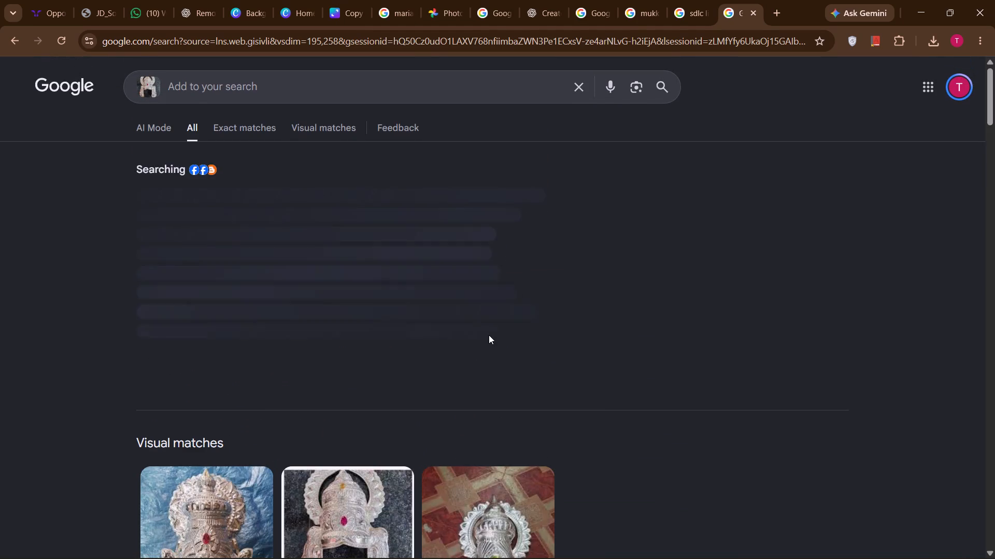
pyautogui.scroll(-2, 470, 436)
pyautogui.scroll(2, 470, 436)
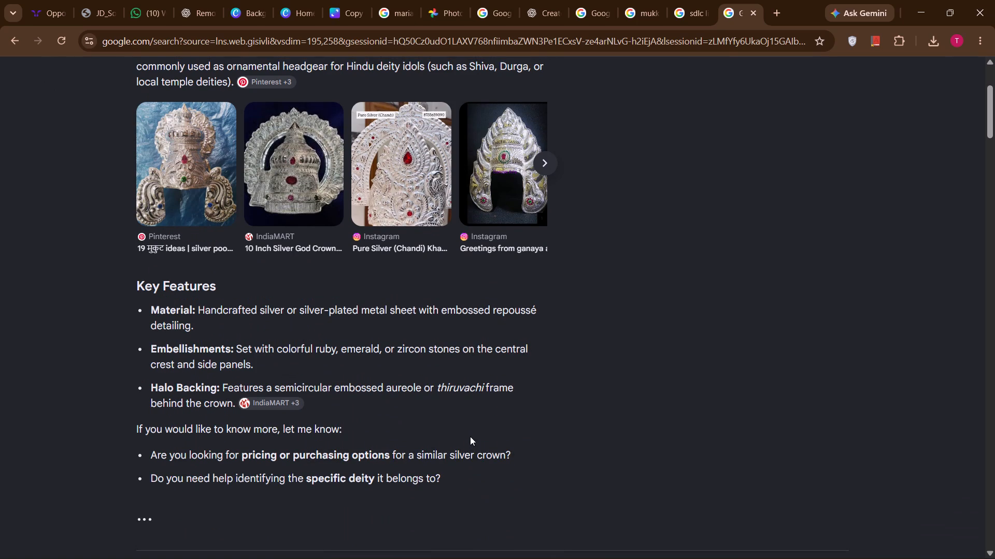
pyautogui.scroll(-4, 476, 344)
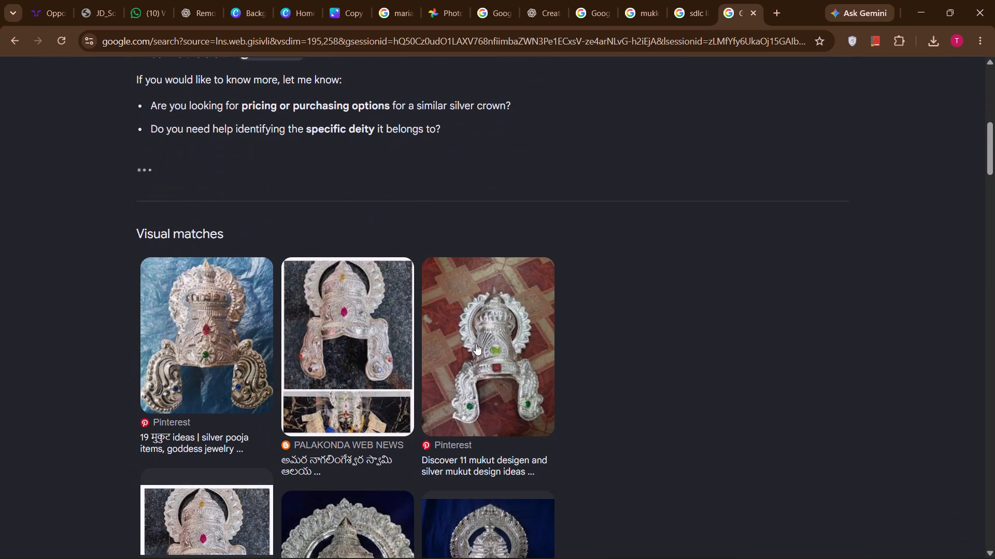
pyautogui.scroll(-1, 380, 341)
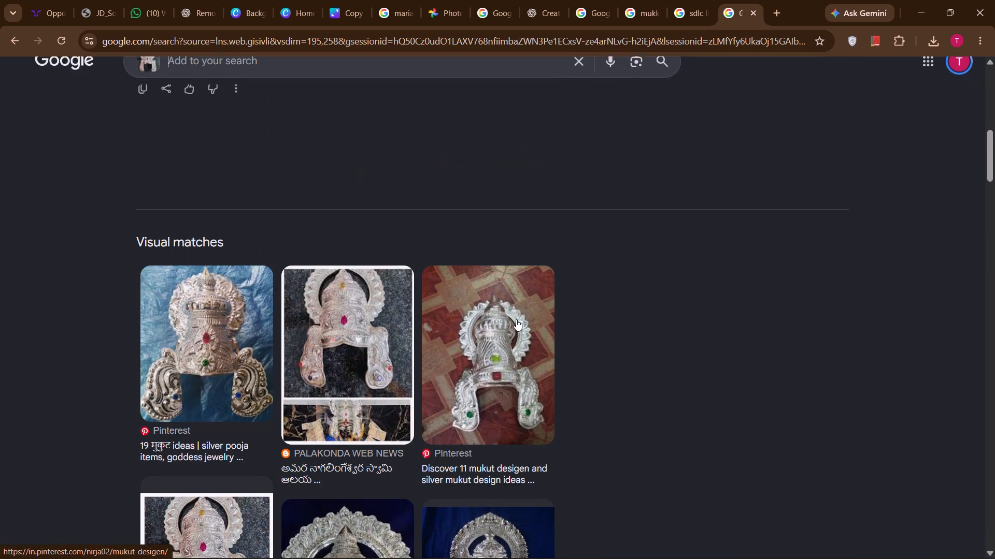
pyautogui.scroll(-3, 497, 305)
pyautogui.scroll(-1, 533, 328)
pyautogui.scroll(-3, 537, 400)
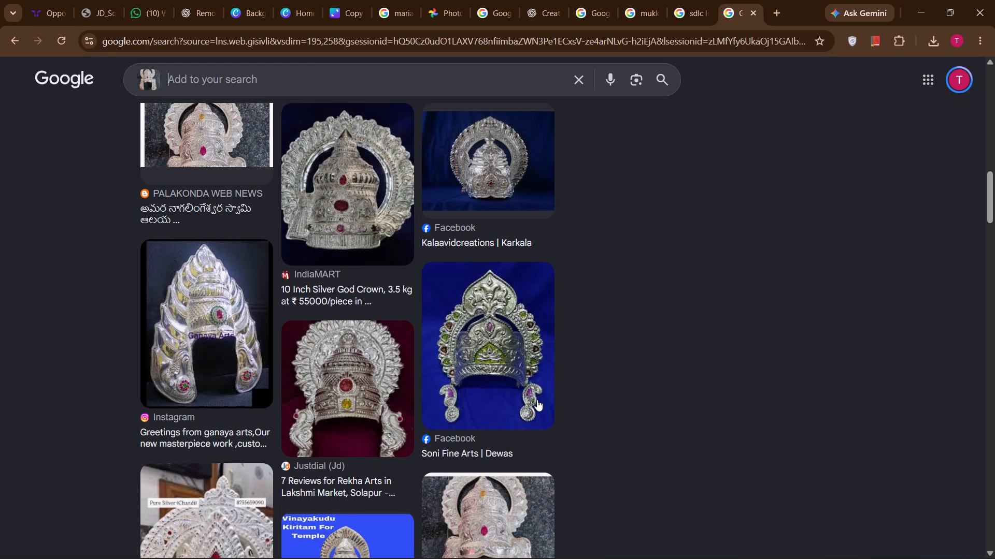
pyautogui.scroll(-3, 537, 400)
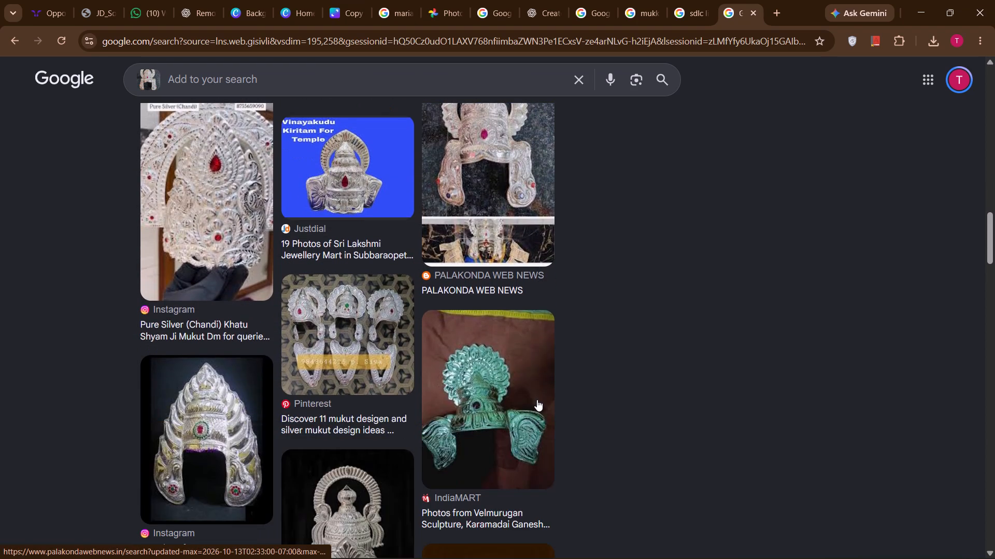
pyautogui.scroll(-5, 537, 400)
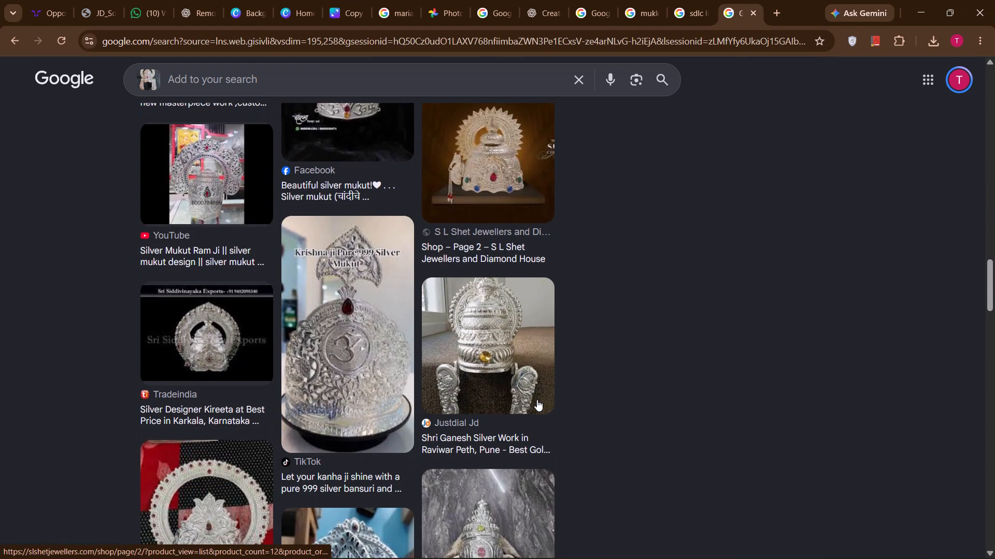
pyautogui.scroll(-4, 537, 400)
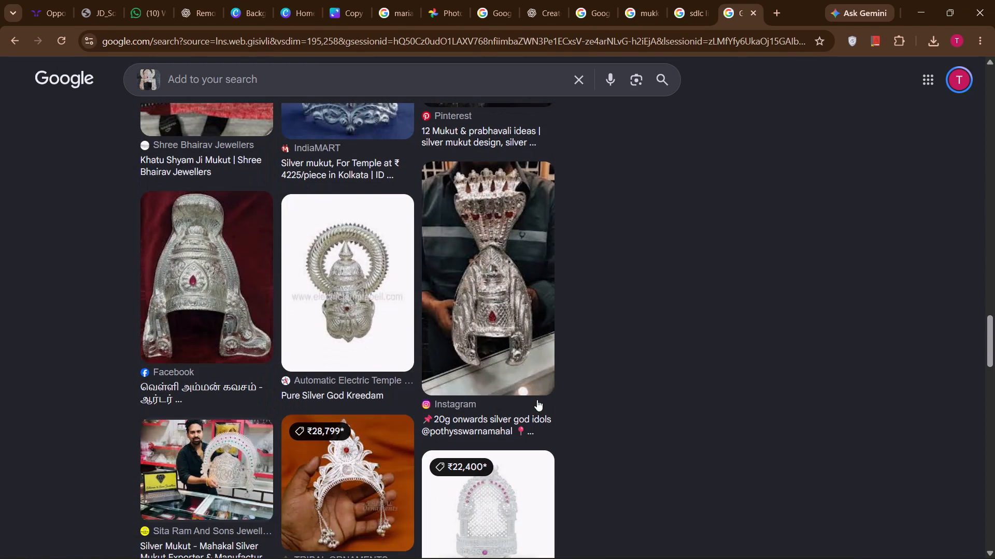
pyautogui.scroll(-3, 537, 400)
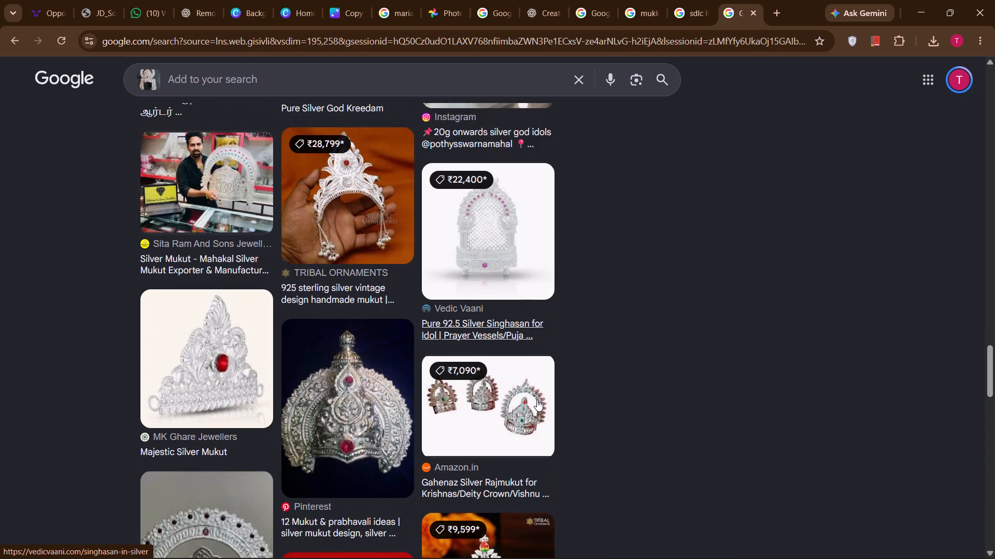
pyautogui.scroll(-3, 537, 400)
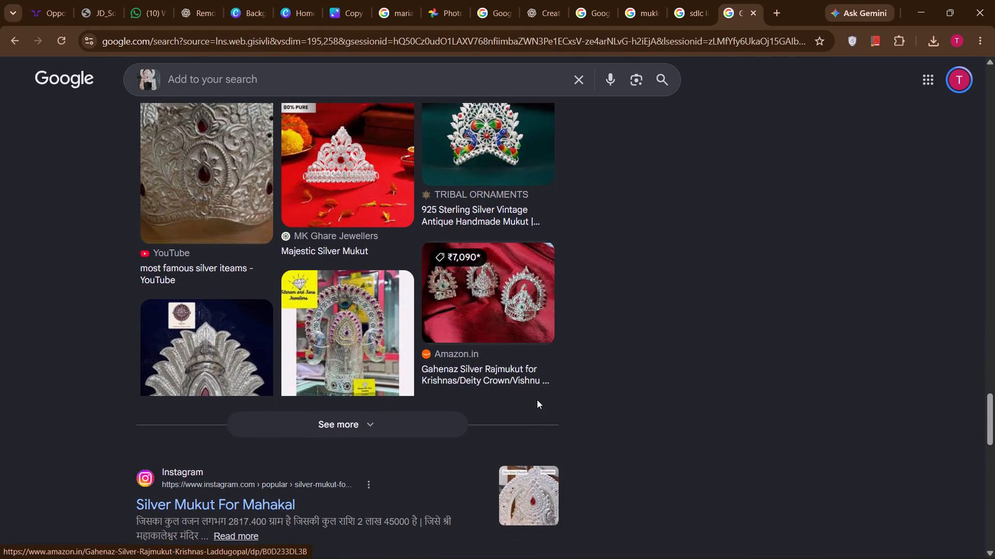
# Expand the visual matches and look through the additional silver crown images.
pyautogui.click(409, 431)
pyautogui.scroll(-3, 450, 358)
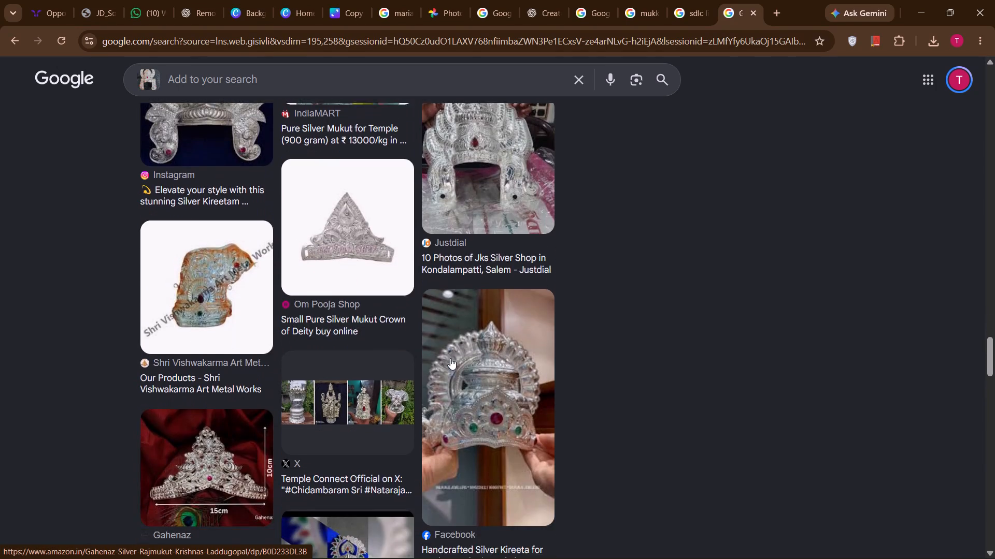
pyautogui.scroll(-5, 450, 358)
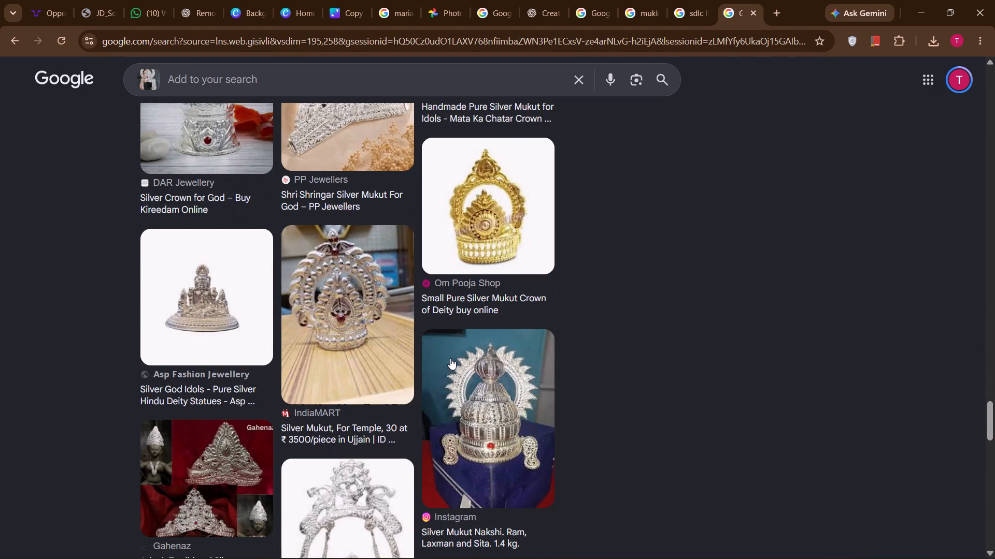
pyautogui.scroll(-1, 450, 358)
pyautogui.scroll(20, 450, 358)
pyautogui.scroll(1, 450, 358)
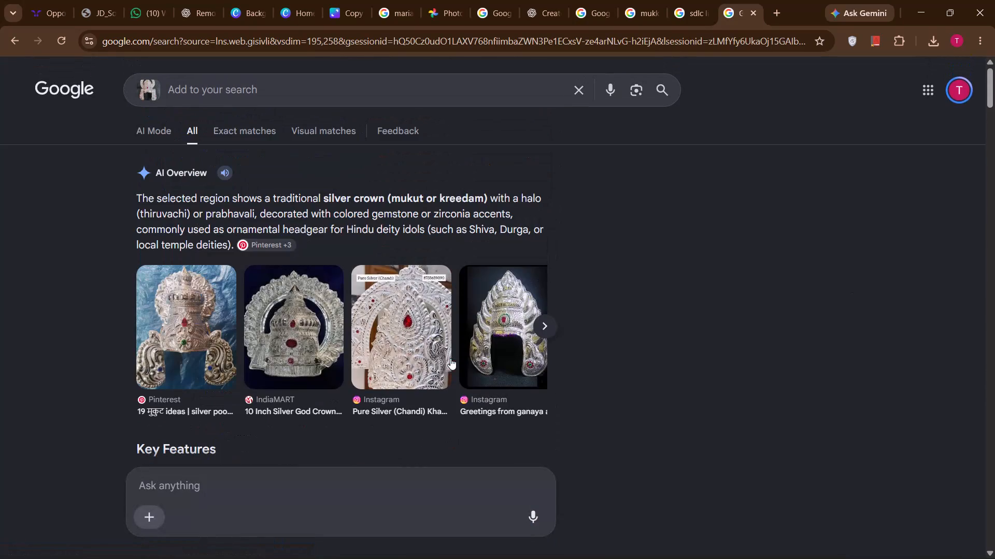
# Review the first crown matches again and open Pinterest's "Discover 11 mukut desigen and silver mukut design ideas" image.
pyautogui.scroll(-1, 454, 344)
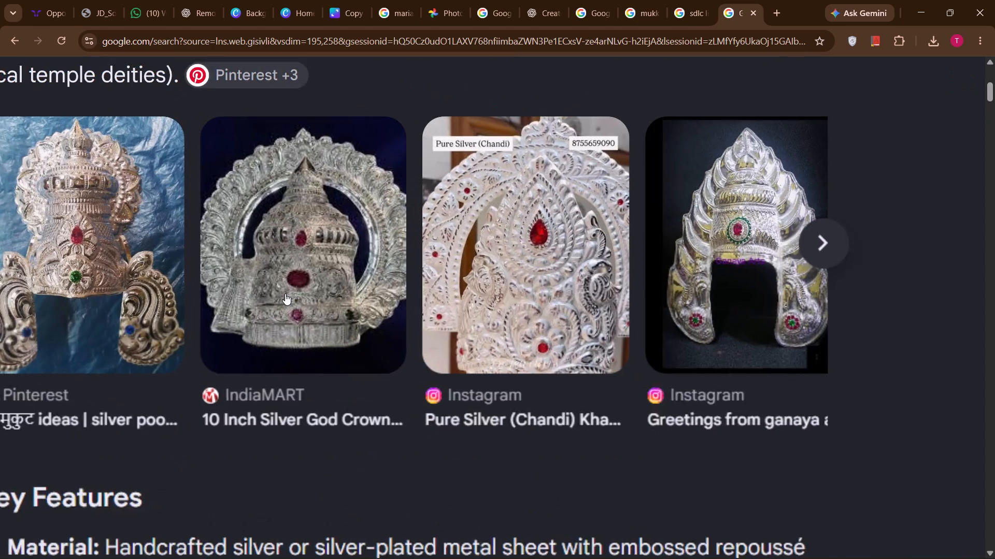
pyautogui.scroll(-3, 431, 334)
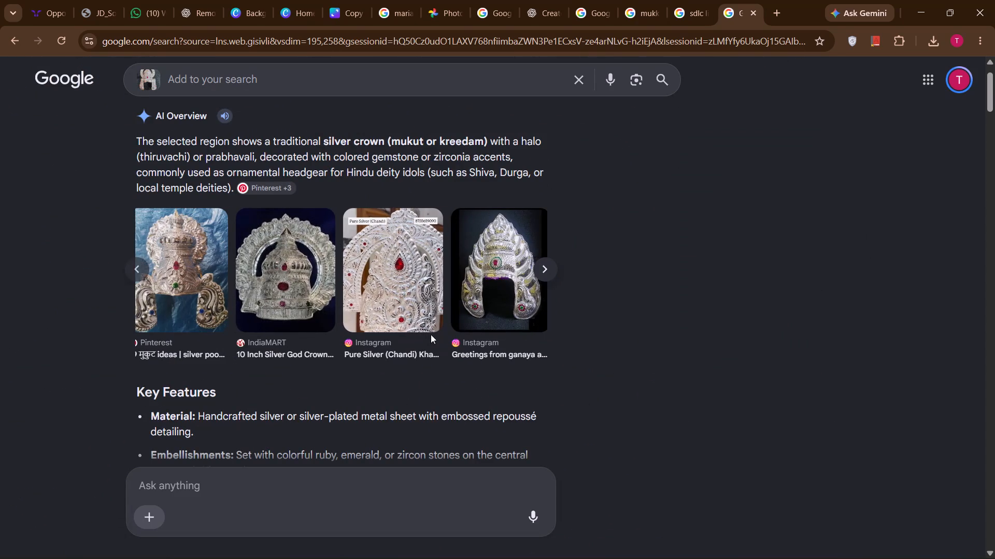
pyautogui.scroll(-6, 444, 340)
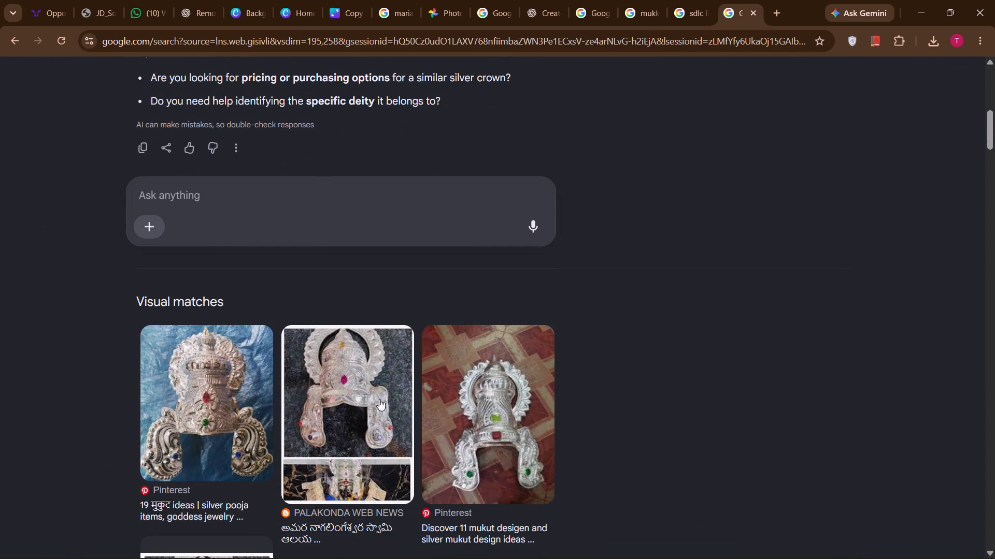
pyautogui.scroll(-1, 516, 428)
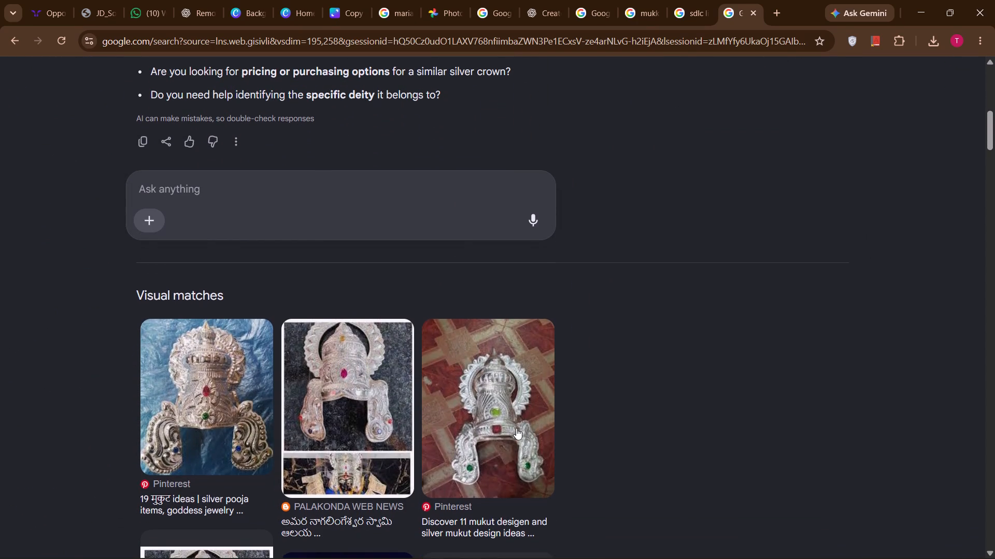
pyautogui.scroll(-1, 516, 428)
pyautogui.click(516, 428)
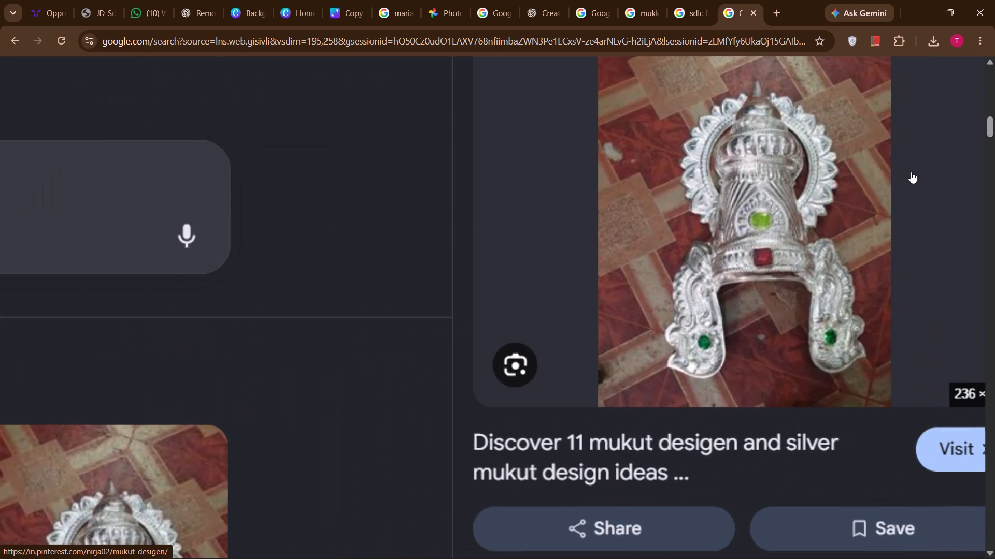
# Run the chosen Pinterest silver crown image through Canva's background remover in place of the earlier crown and download the cutout.
pyautogui.scroll(-2, 852, 208)
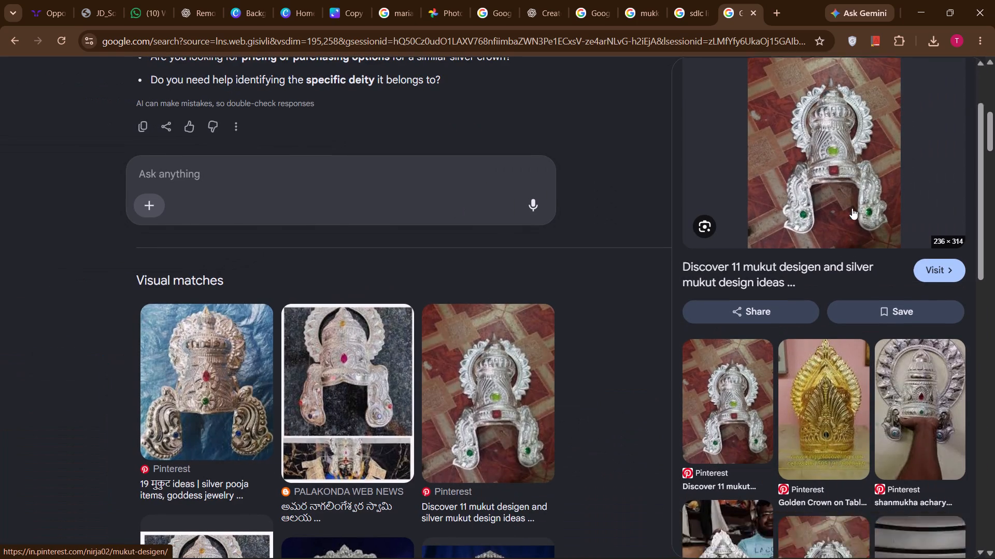
pyautogui.scroll(-1, 852, 208)
pyautogui.scroll(-2, 856, 324)
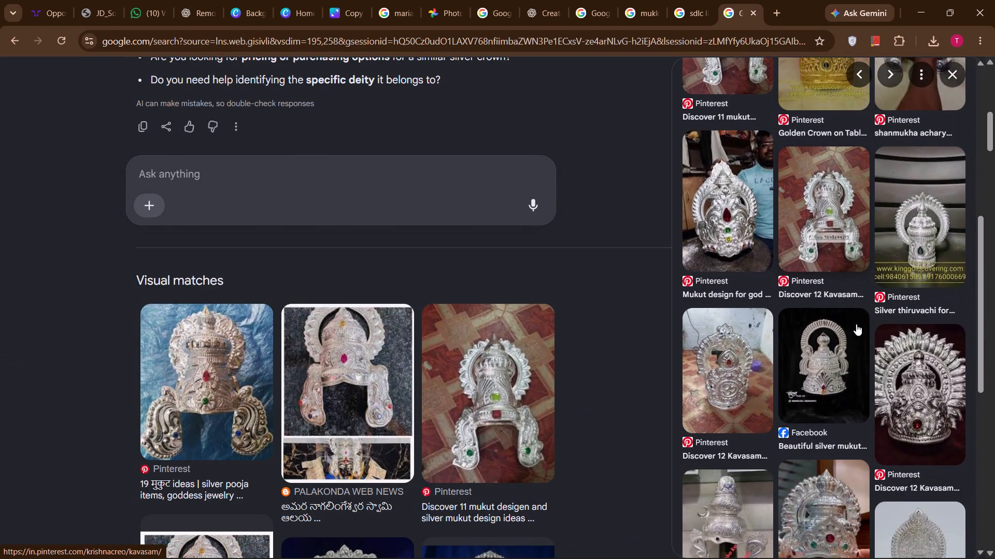
pyautogui.scroll(-2, 856, 324)
pyautogui.scroll(9, 856, 324)
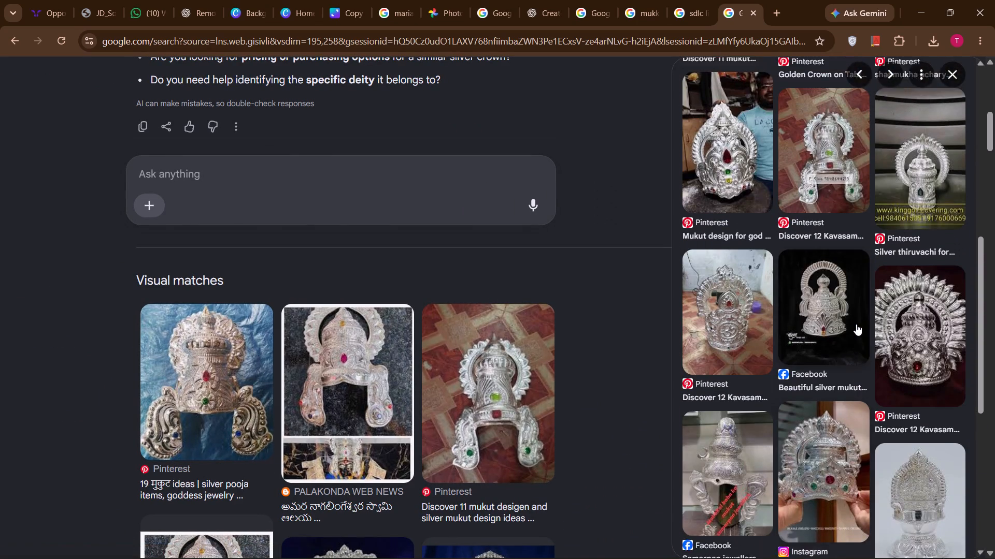
pyautogui.scroll(3, 856, 324)
pyautogui.moveTo(813, 231); pyautogui.dragTo(710, 150)
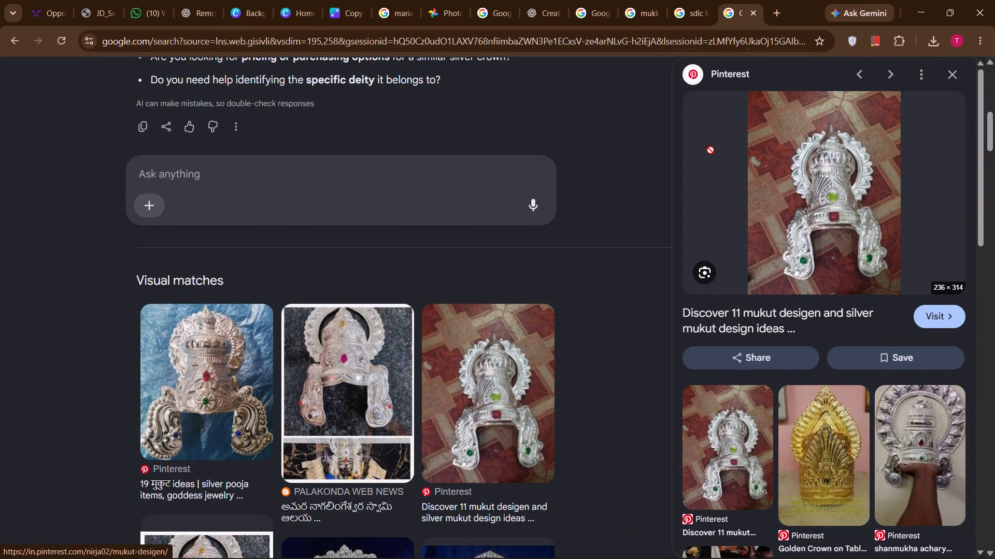
pyautogui.moveTo(710, 150); pyautogui.dragTo(363, 133)
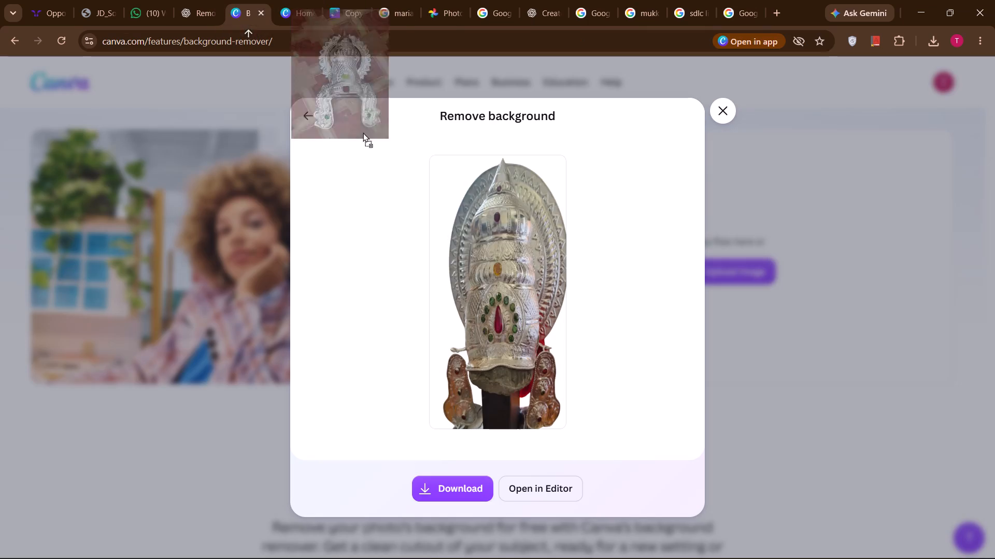
pyautogui.moveTo(363, 133); pyautogui.dragTo(719, 150)
pyautogui.click(720, 113)
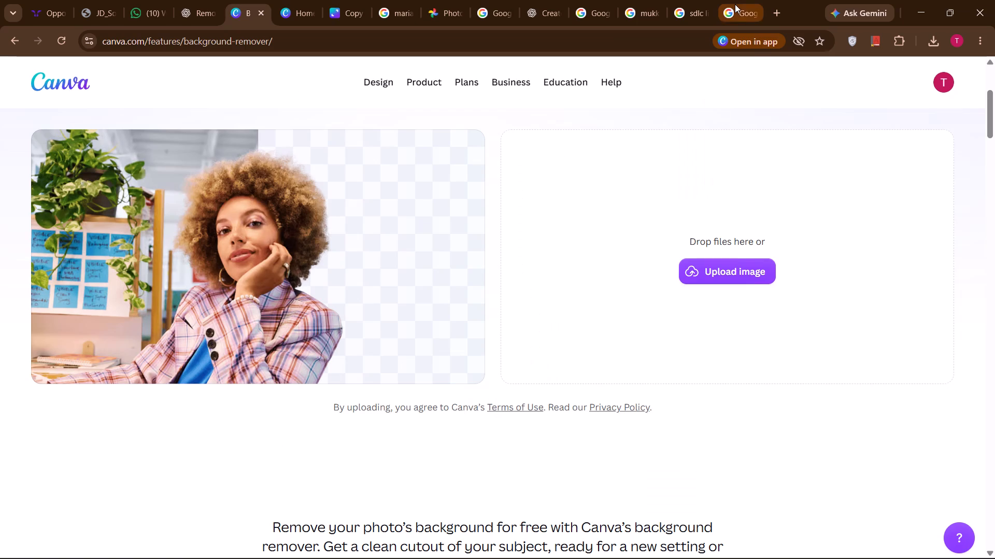
pyautogui.click(735, 4)
pyautogui.moveTo(784, 179); pyautogui.dragTo(408, 40)
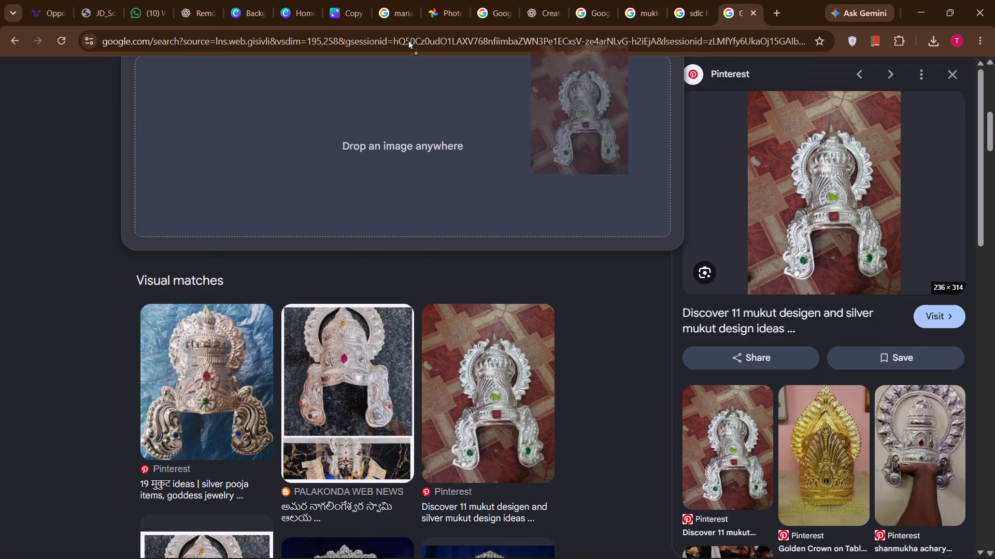
pyautogui.moveTo(408, 40); pyautogui.dragTo(480, 325)
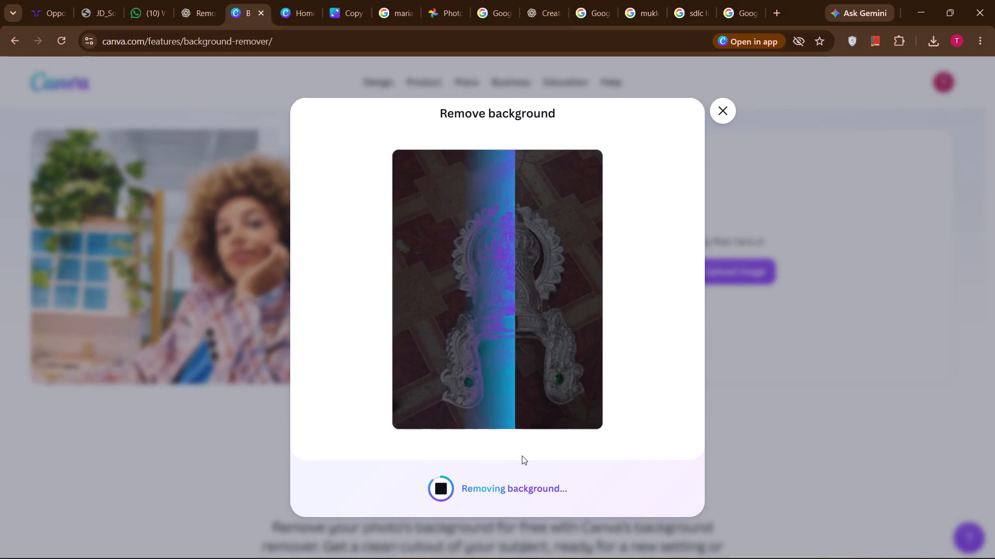
pyautogui.click(470, 457)
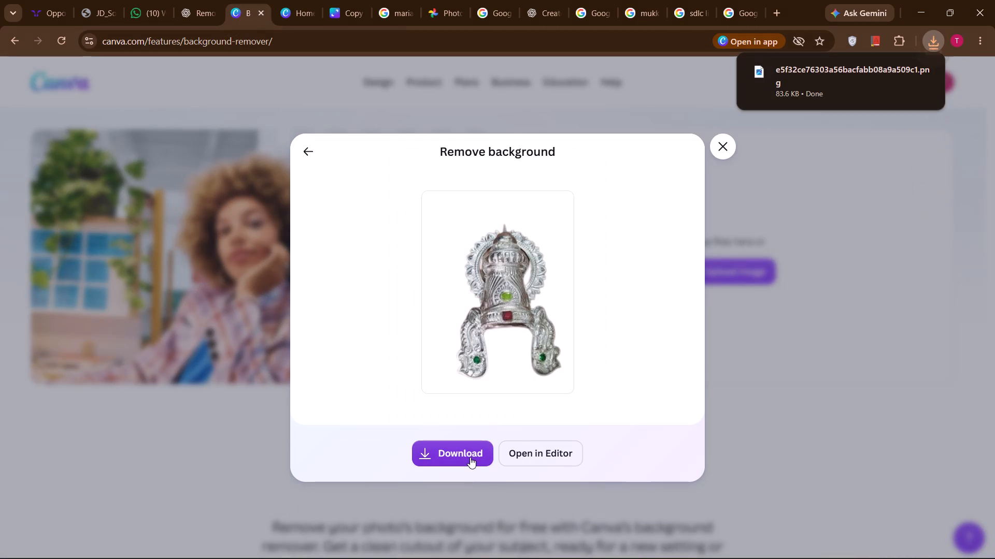
# Add the newly downloaded silver crown cutout to the Canva whiteboard, beside the green-sari goddess's halo.
pyautogui.click(342, 0)
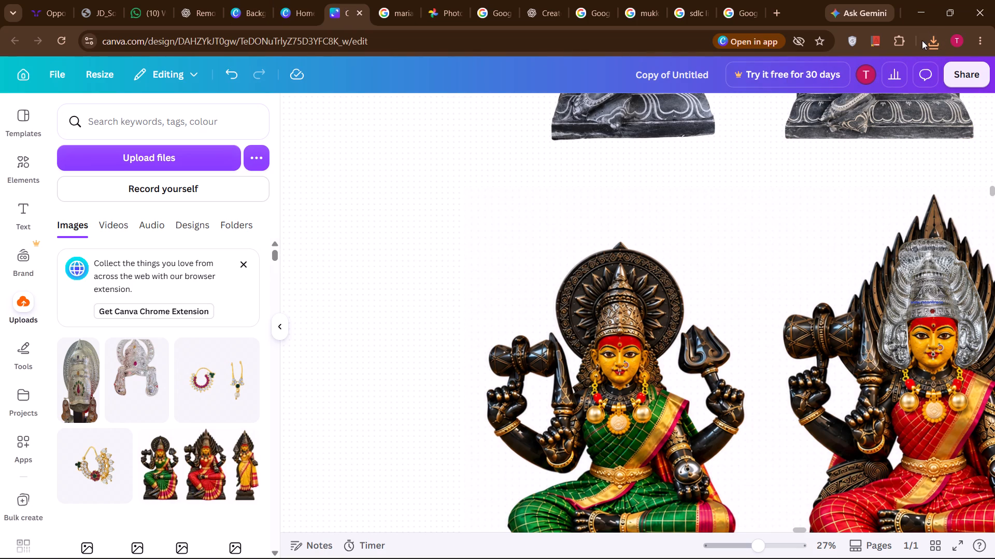
pyautogui.click(928, 40)
pyautogui.moveTo(849, 99); pyautogui.dragTo(704, 152)
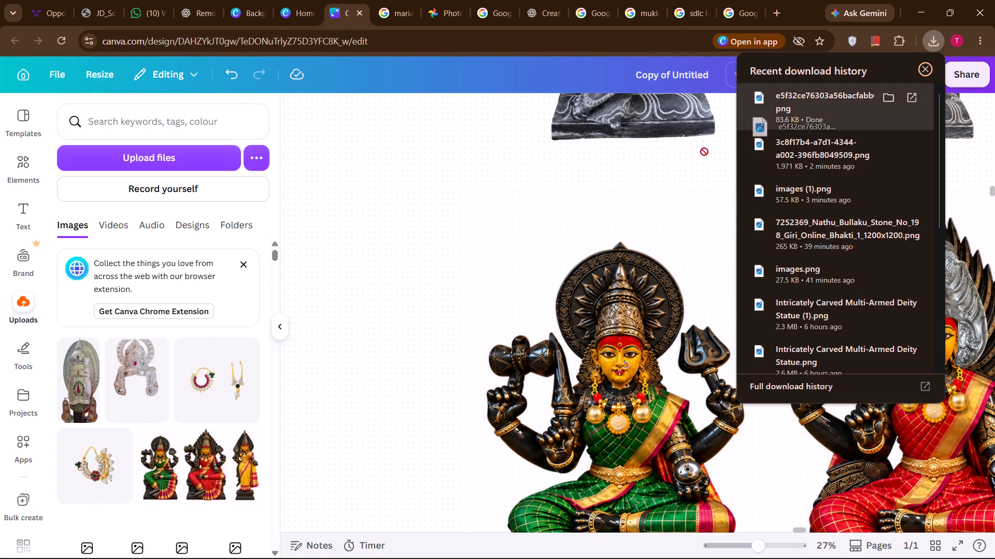
pyautogui.moveTo(704, 152); pyautogui.dragTo(572, 228)
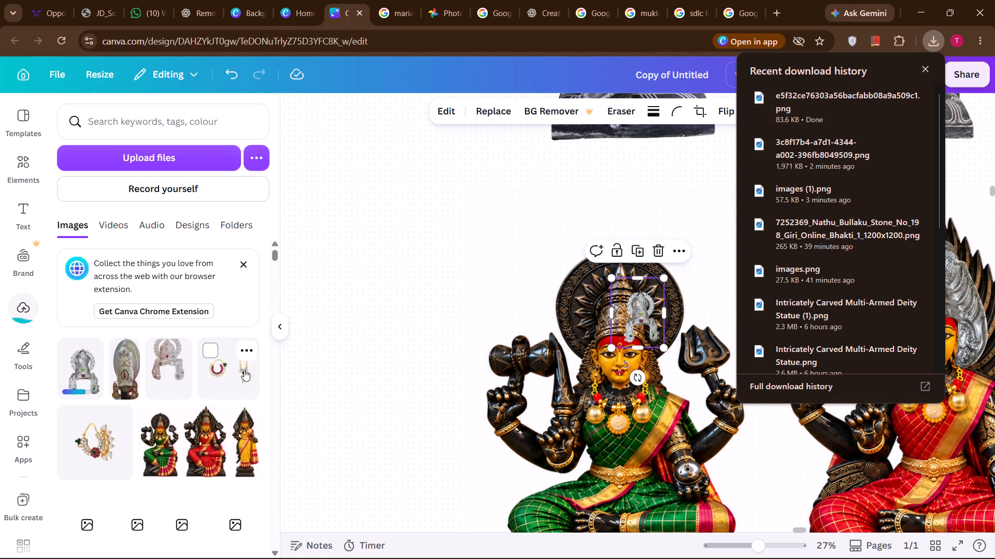
pyautogui.moveTo(637, 326); pyautogui.dragTo(524, 297)
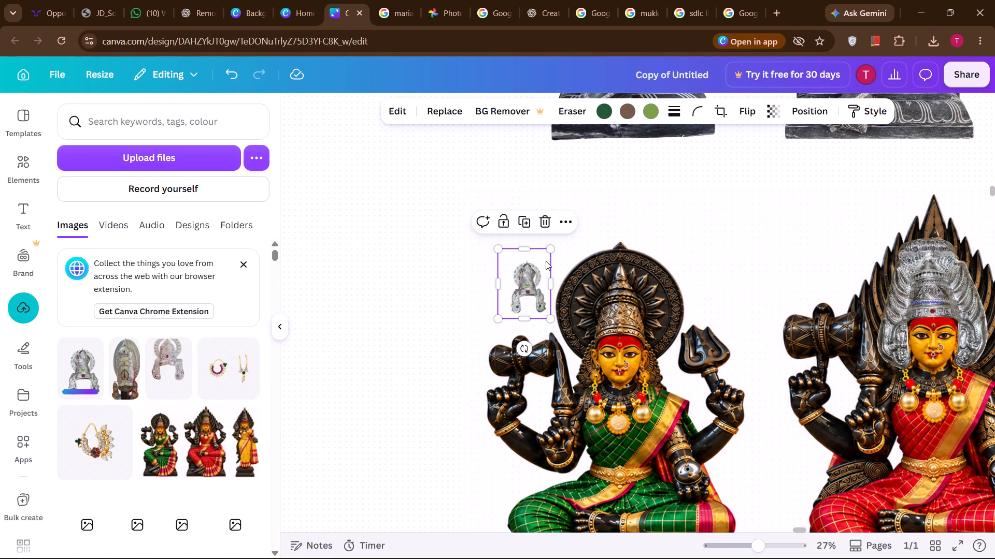
# Scale the silver crown cutout and place it over the green-sari goddess's head, with its side pieces framing her face.
pyautogui.moveTo(552, 251); pyautogui.dragTo(783, 167)
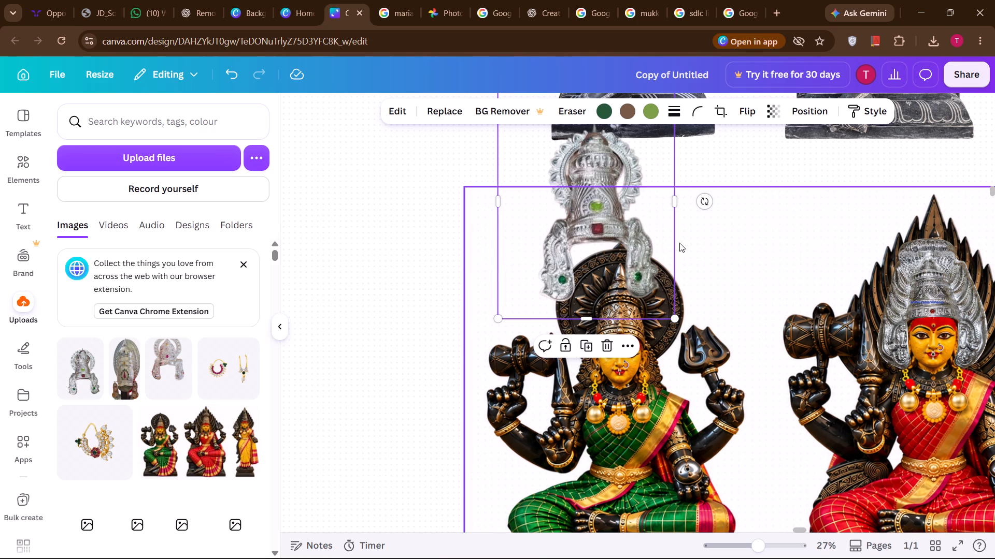
pyautogui.moveTo(635, 247); pyautogui.dragTo(658, 340)
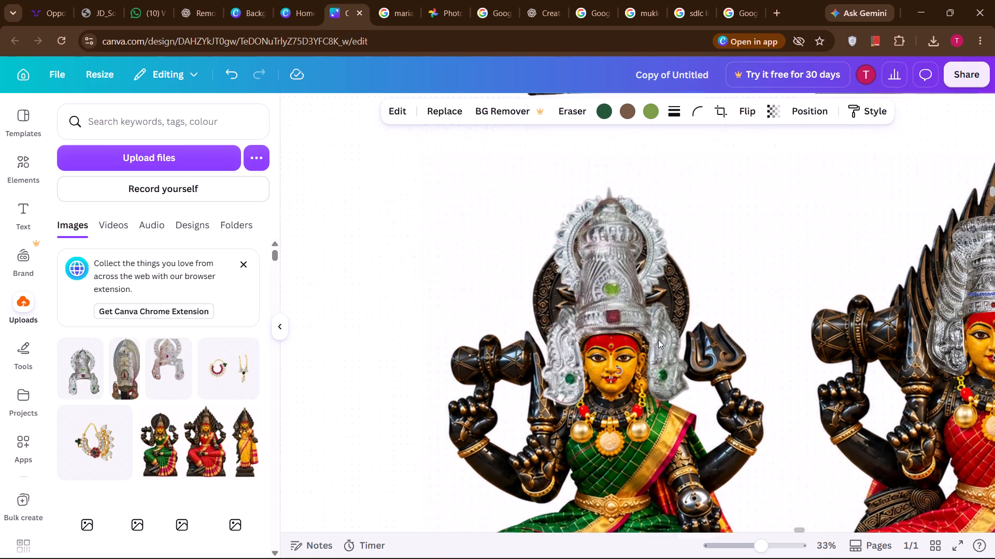
pyautogui.click(633, 309)
pyautogui.scroll(1, 633, 309)
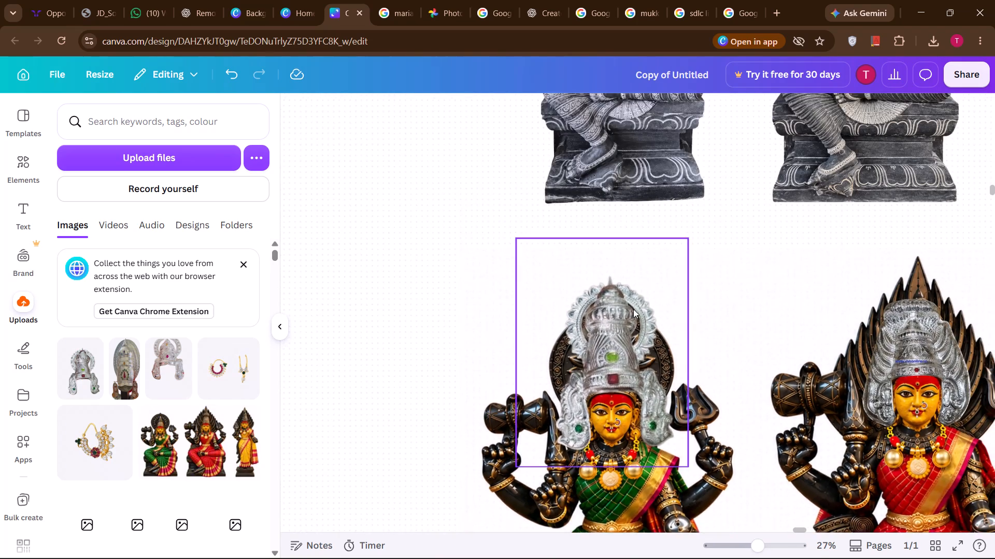
pyautogui.scroll(1, 633, 309)
pyautogui.moveTo(525, 262); pyautogui.dragTo(518, 262)
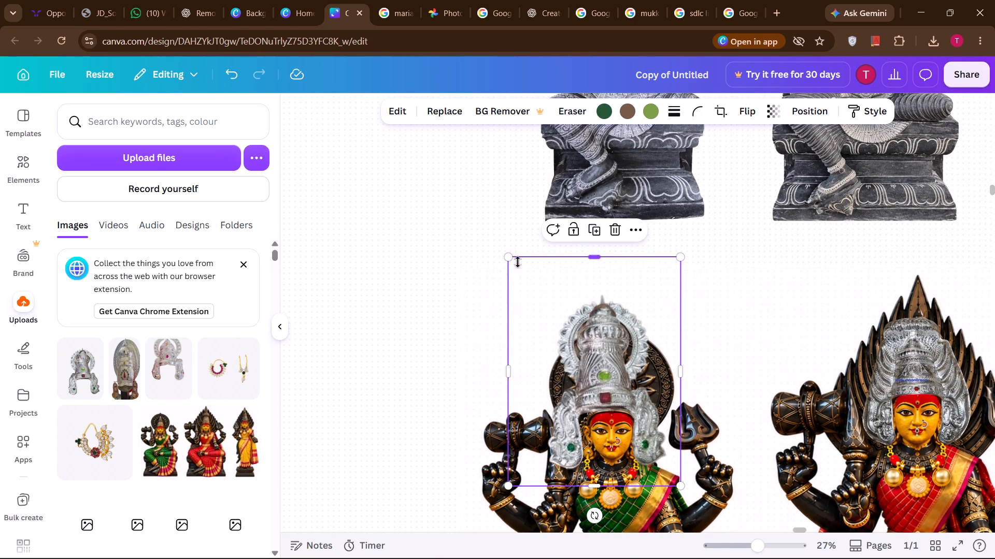
pyautogui.moveTo(513, 260); pyautogui.dragTo(557, 299)
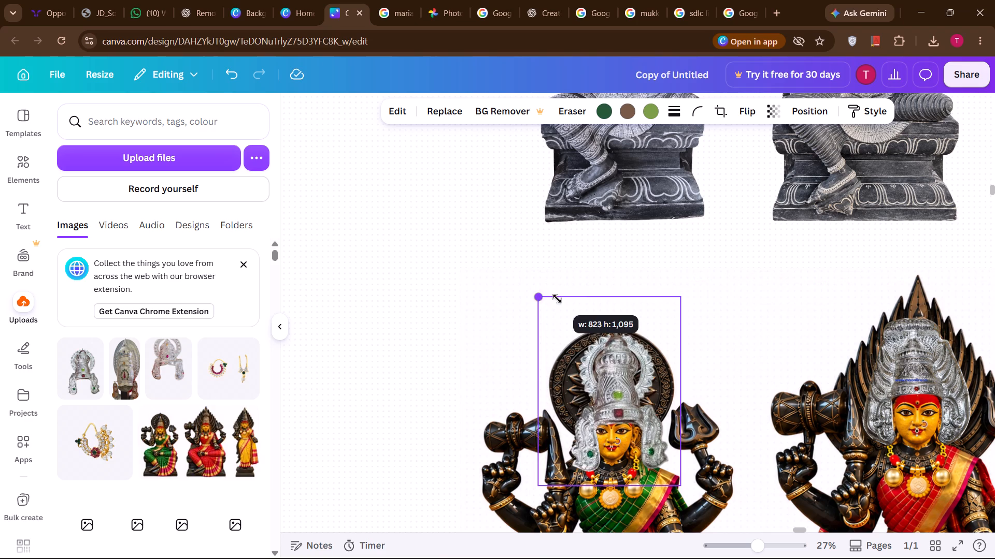
pyautogui.moveTo(557, 299); pyautogui.dragTo(561, 302)
pyautogui.moveTo(601, 388); pyautogui.dragTo(590, 381)
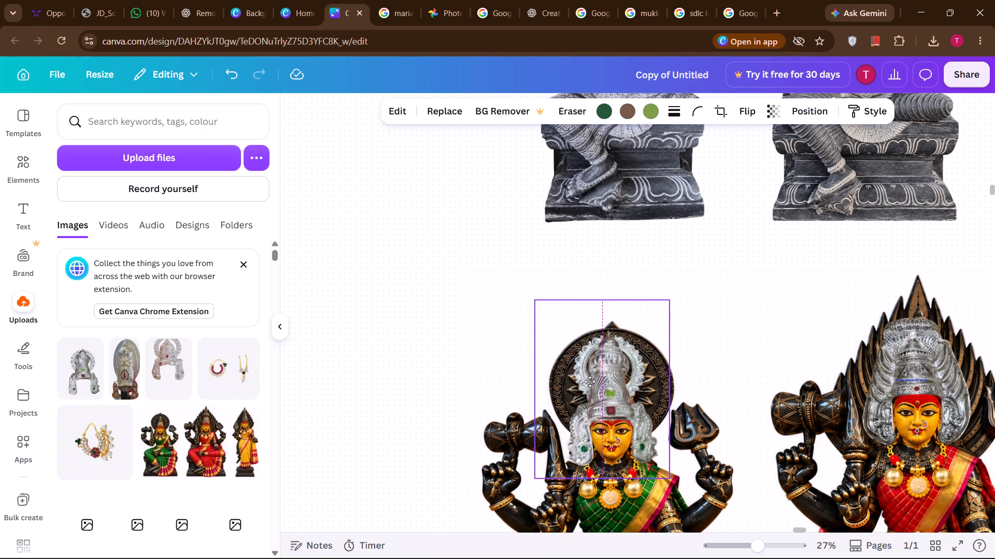
pyautogui.moveTo(590, 381); pyautogui.dragTo(590, 375)
pyautogui.scroll(-1, 590, 375)
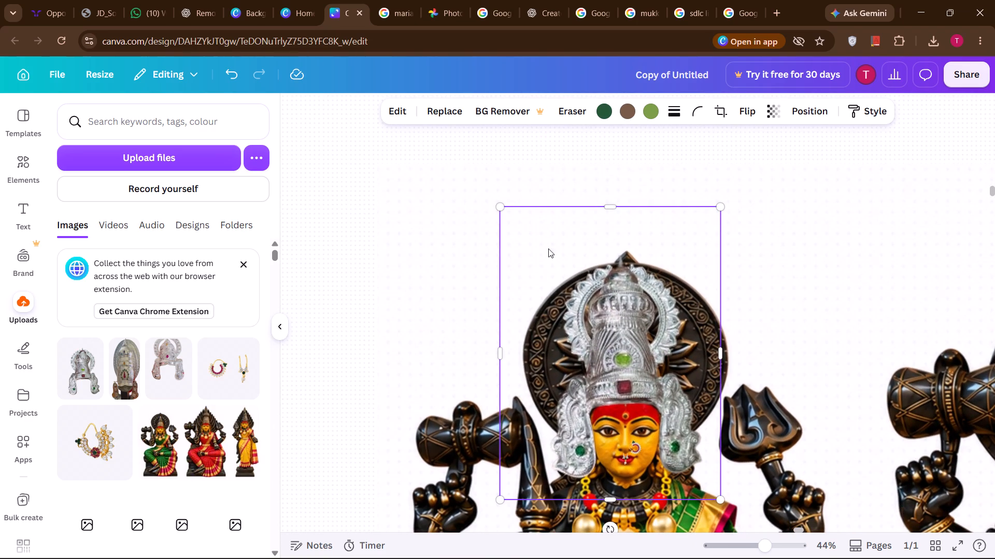
pyautogui.moveTo(502, 205); pyautogui.dragTo(517, 225)
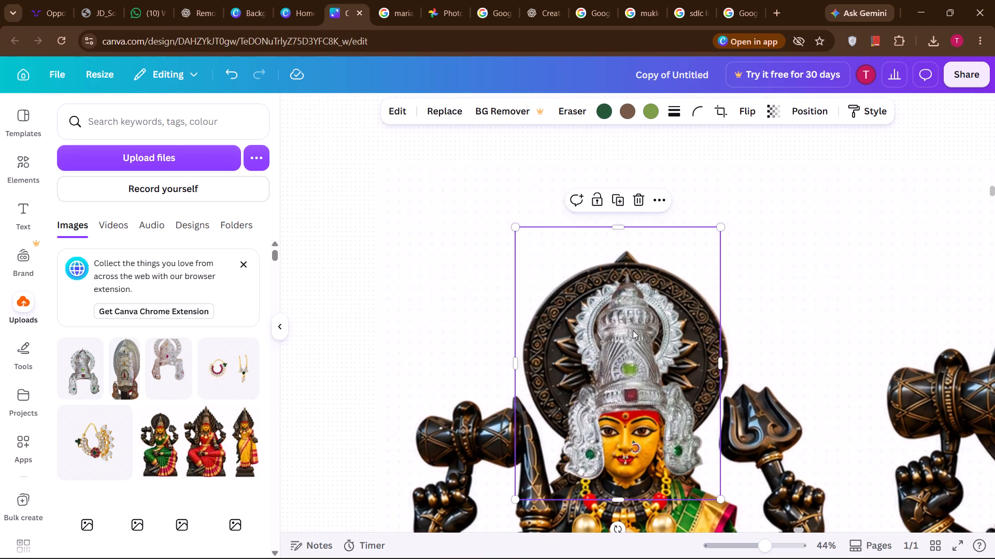
pyautogui.moveTo(633, 330); pyautogui.dragTo(625, 322)
# Nudge the crown slightly sideways and down so it sits centred on the green-sari goddess's forehead.
pyautogui.click(634, 362)
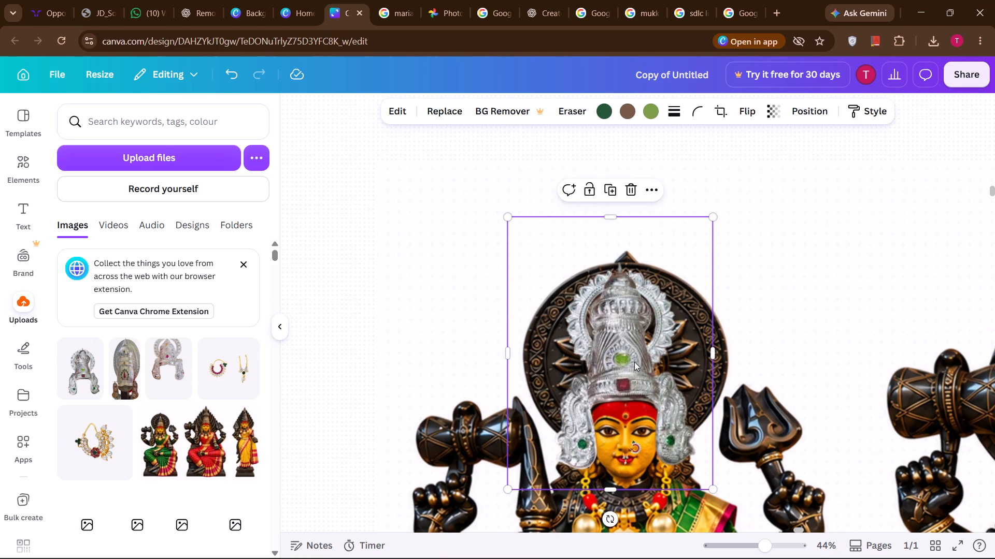
pyautogui.press('Right')
pyautogui.press('Right')
pyautogui.press('Down')
pyautogui.press('Down')
pyautogui.press('Down')
pyautogui.press('Down')
pyautogui.press('Down')
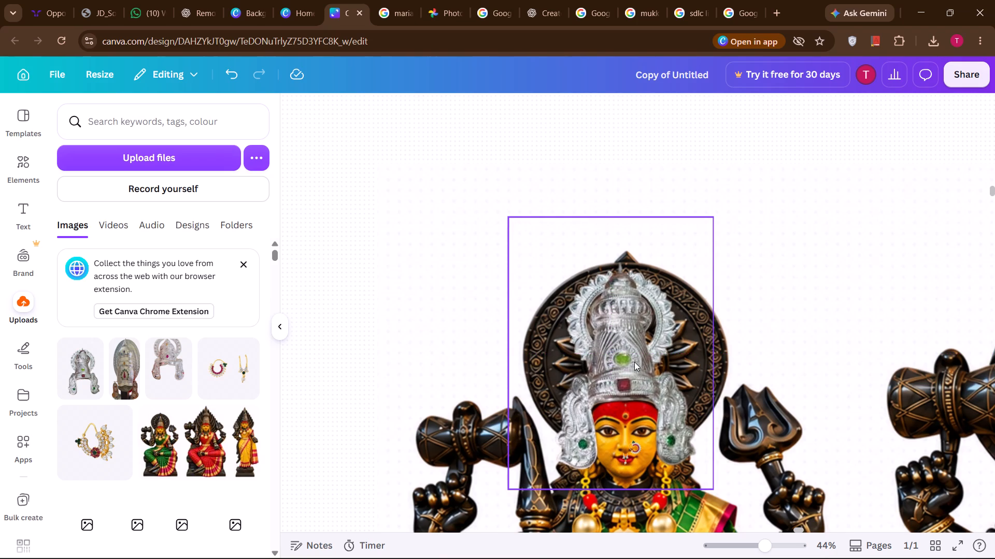
pyautogui.press('Down')
pyautogui.press('Down')
pyautogui.press('Down')
pyautogui.press('Down')
pyautogui.press('Down')
pyautogui.press('Down')
pyautogui.press('Down')
pyautogui.press('Down')
pyautogui.press('Down')
pyautogui.press('Down')
pyautogui.press('Down')
pyautogui.click(634, 362)
pyautogui.press('Down')
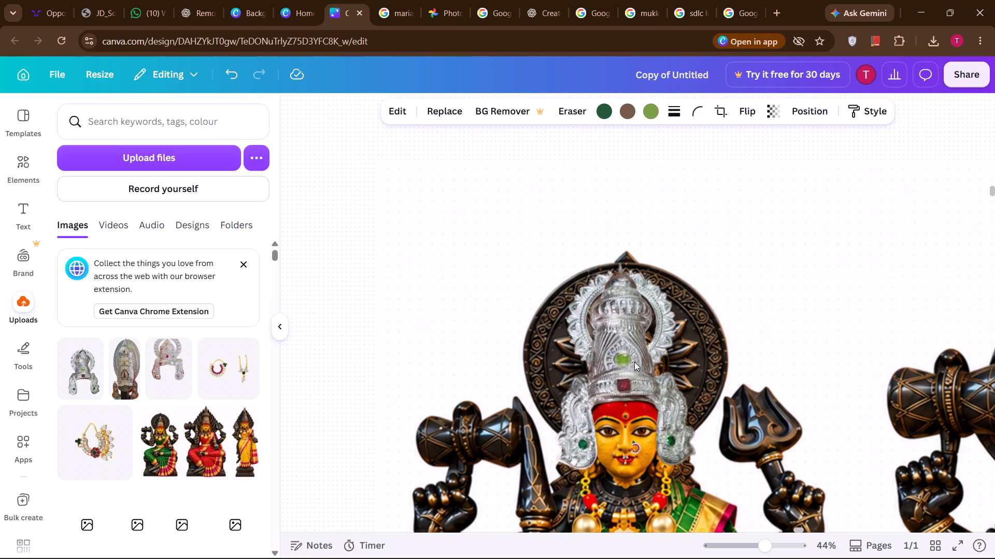
pyautogui.press('Down')
pyautogui.press('Down')
pyautogui.press('Down')
pyautogui.press('Down')
pyautogui.press('Down')
pyautogui.press('Down')
pyautogui.press('Down')
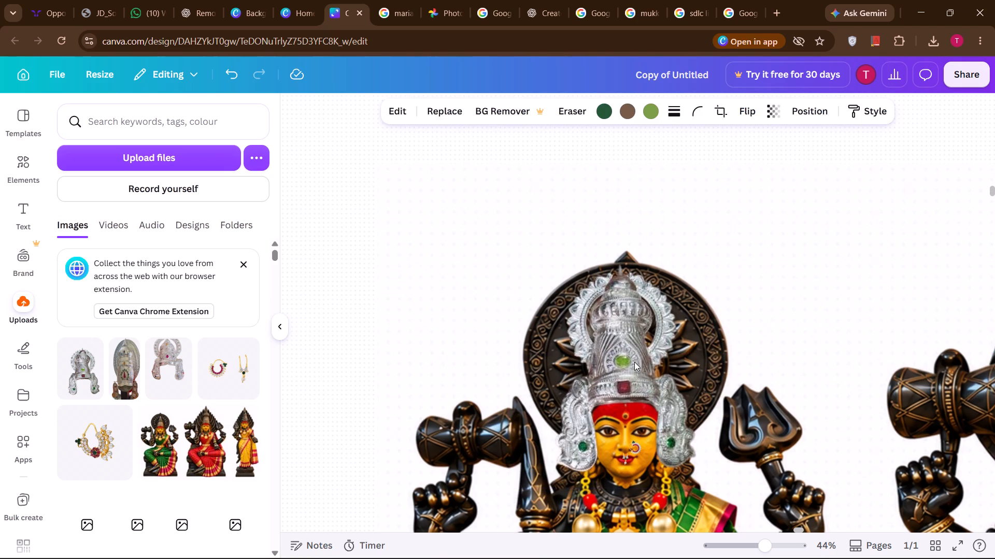
pyautogui.press('Down')
pyautogui.press('Down')
# Review the silver headpieces on all three goddess statues together.
pyautogui.click(858, 322)
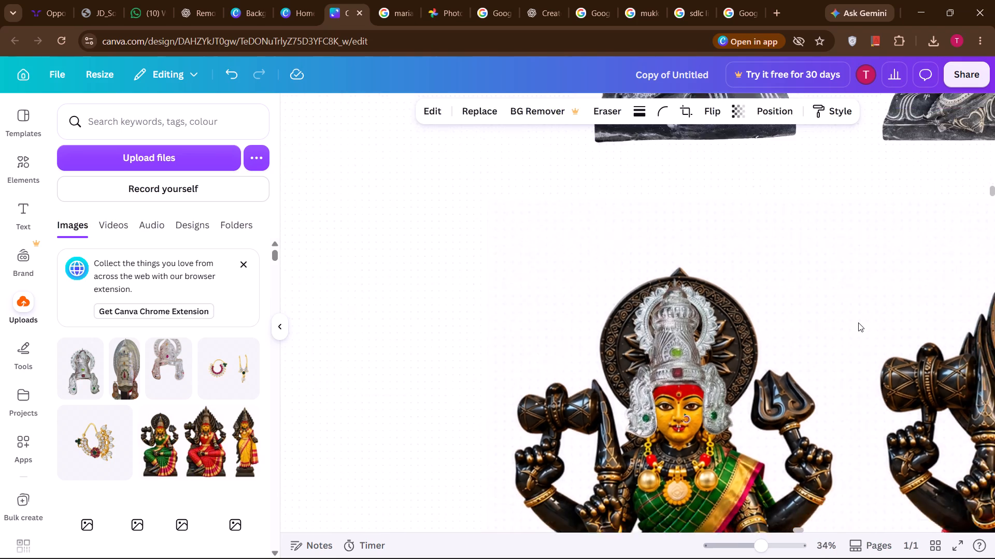
pyautogui.hscroll(-3, 858, 322)
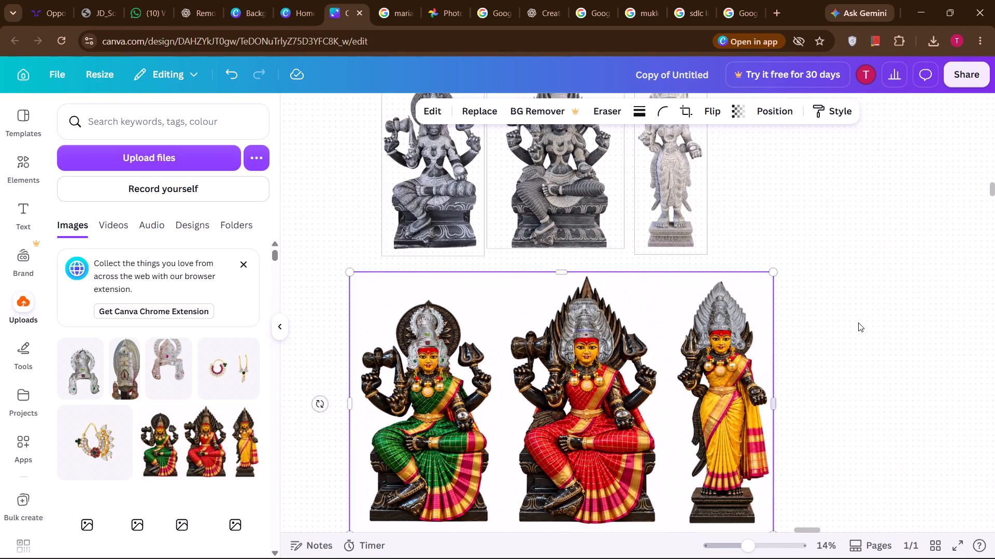
pyautogui.hscroll(-1, 858, 322)
pyautogui.click(789, 386)
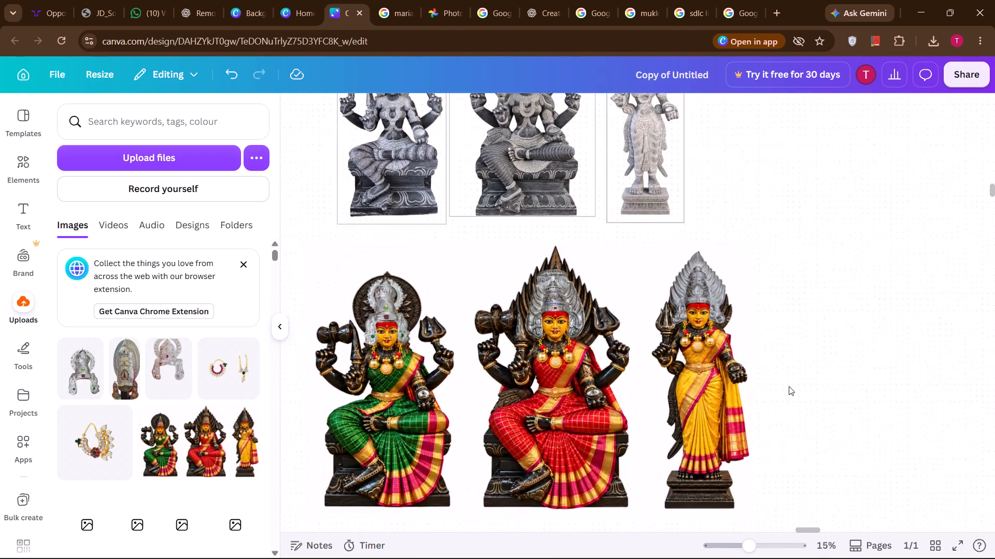
pyautogui.hscroll(1, 789, 386)
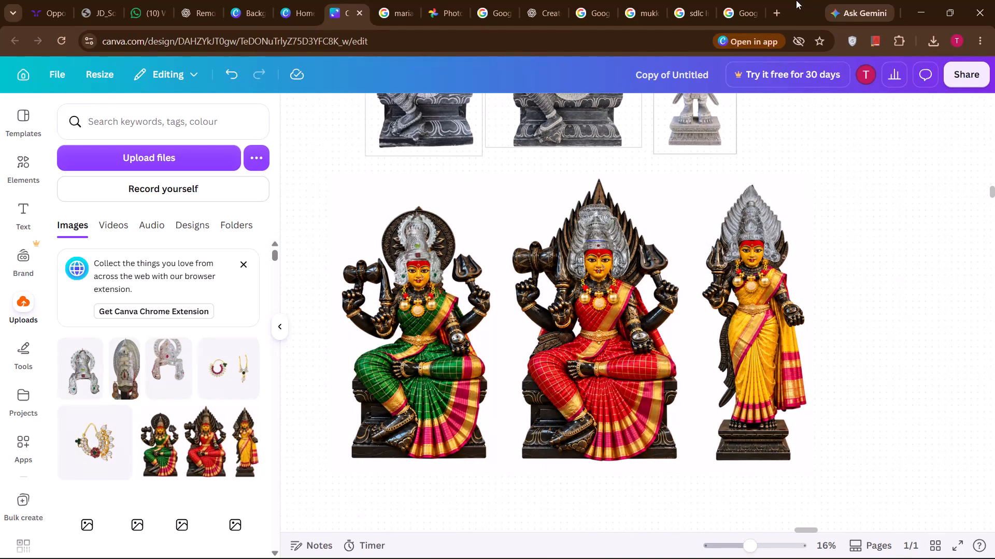
# Search Google for "silver shiva namalu".
pyautogui.click(745, 0)
pyautogui.scroll(5, 584, 161)
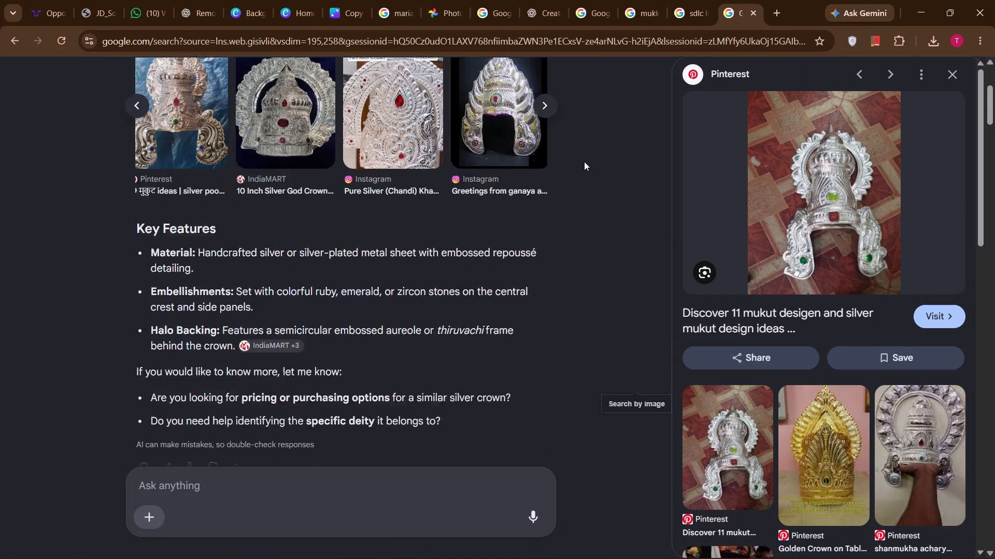
pyautogui.scroll(7, 464, 125)
pyautogui.click(575, 97)
pyautogui.write('silver shubv')
pyautogui.press('BackSpace')
pyautogui.press('BackSpace')
pyautogui.press('BackSpace')
pyautogui.write('ibv')
pyautogui.press('BackSpace')
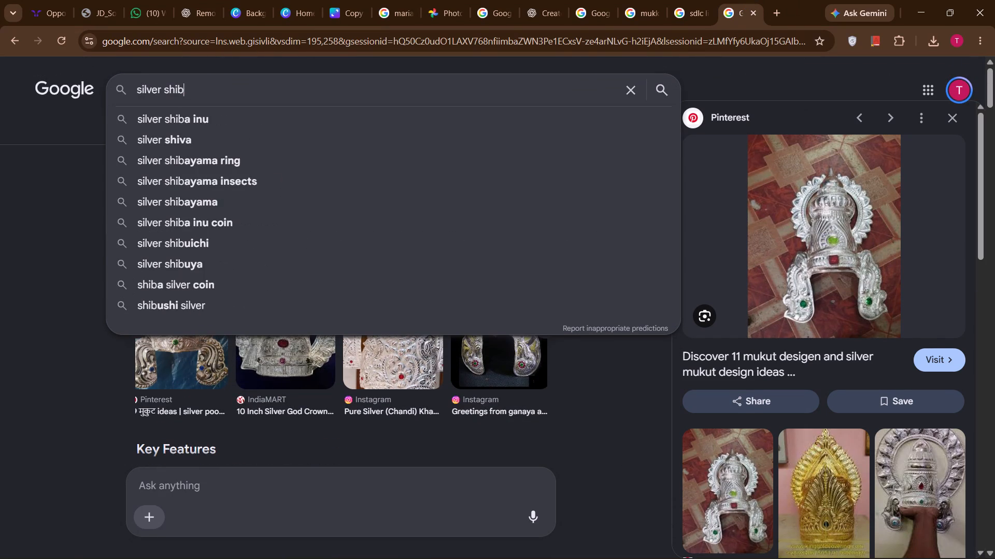
pyautogui.press('BackSpace')
pyautogui.write('va ma')
pyautogui.press('BackSpace')
pyautogui.press('BackSpace')
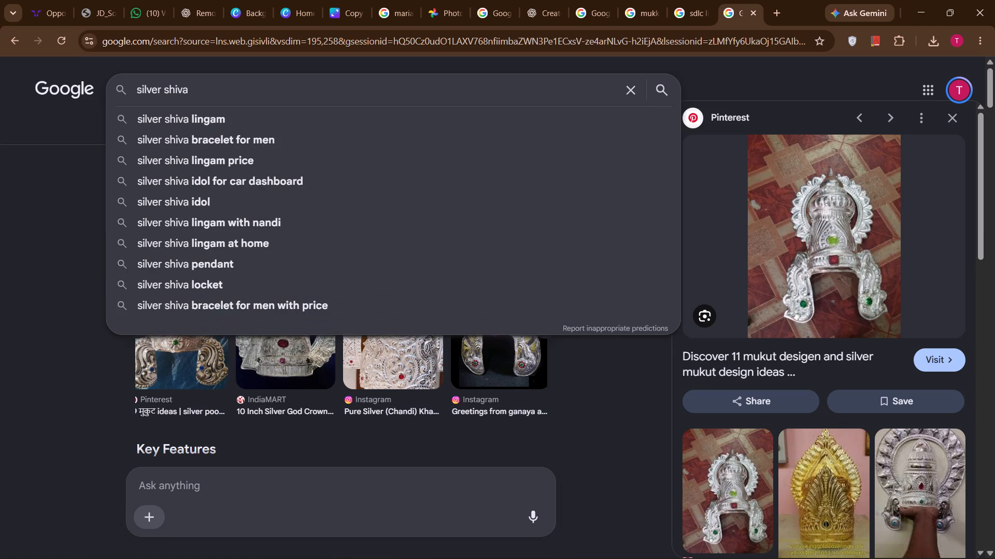
pyautogui.write('namasl')
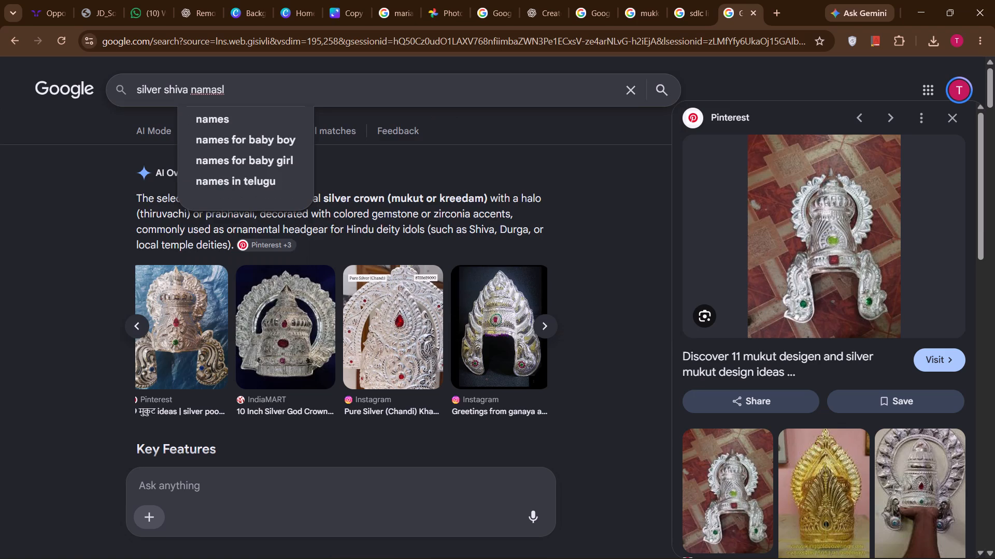
pyautogui.press('BackSpace')
pyautogui.press('BackSpace')
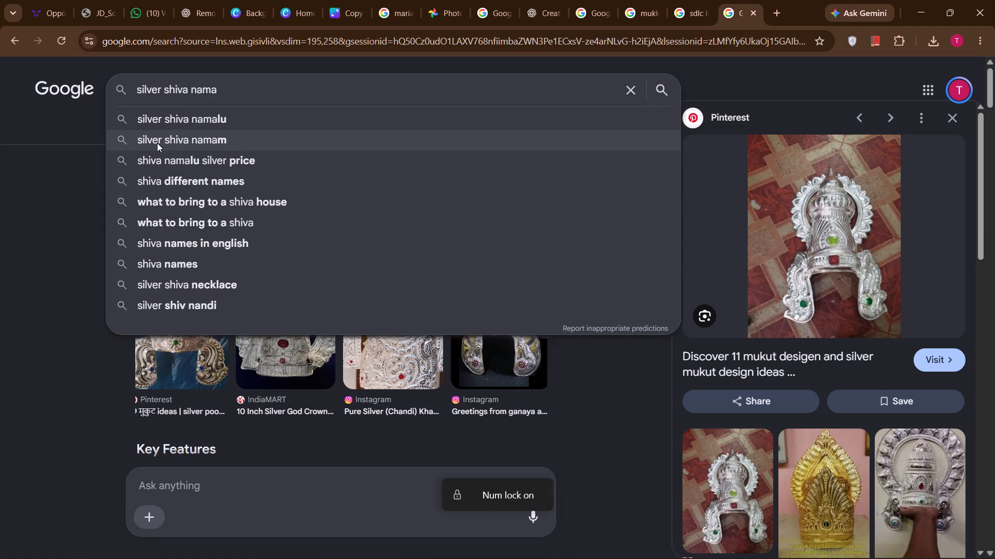
pyautogui.click(164, 126)
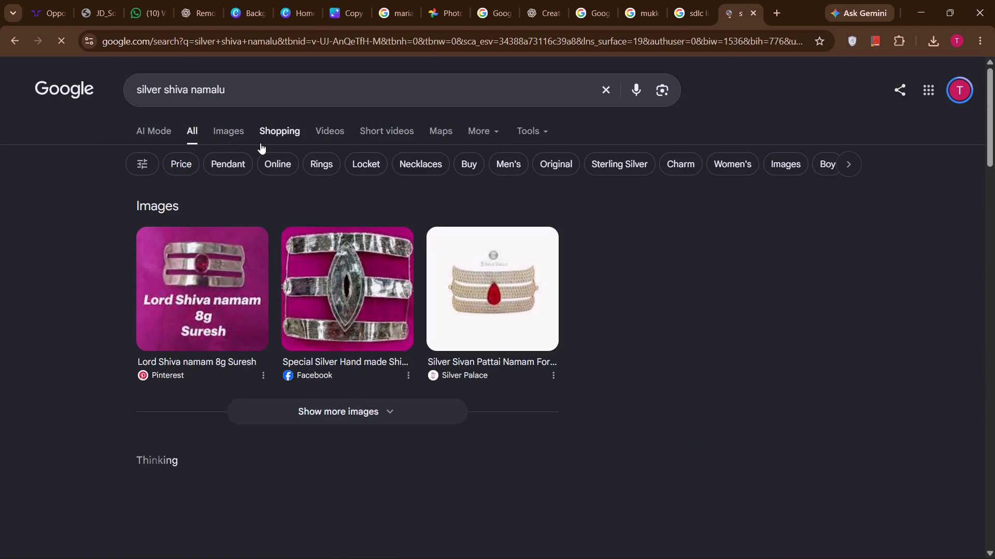
# Switch to the image results for "silver shiva namalu" and browse them for a suitable three-band forehead ornament.
pyautogui.click(223, 140)
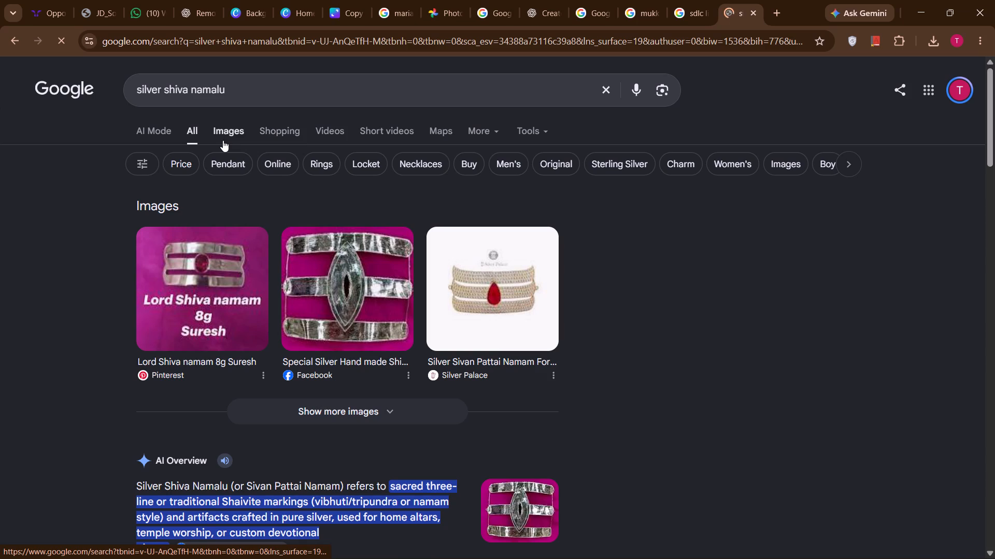
pyautogui.click(229, 141)
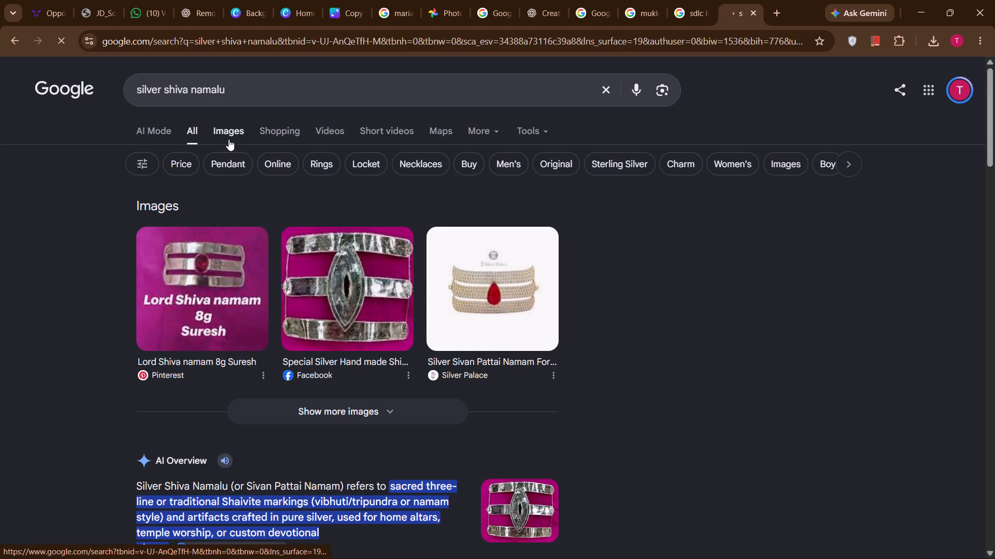
pyautogui.click(228, 137)
pyautogui.scroll(-1, 553, 394)
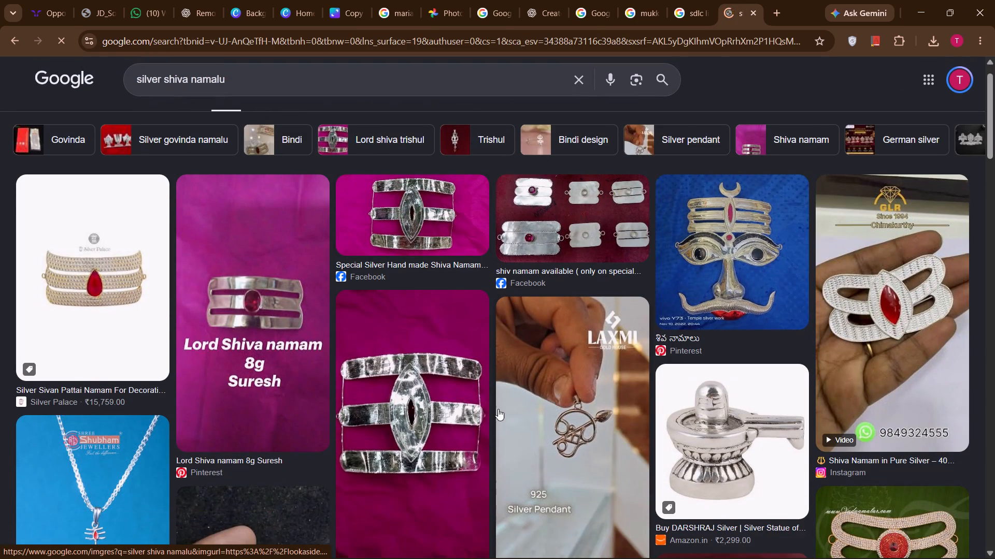
pyautogui.scroll(-2, 401, 415)
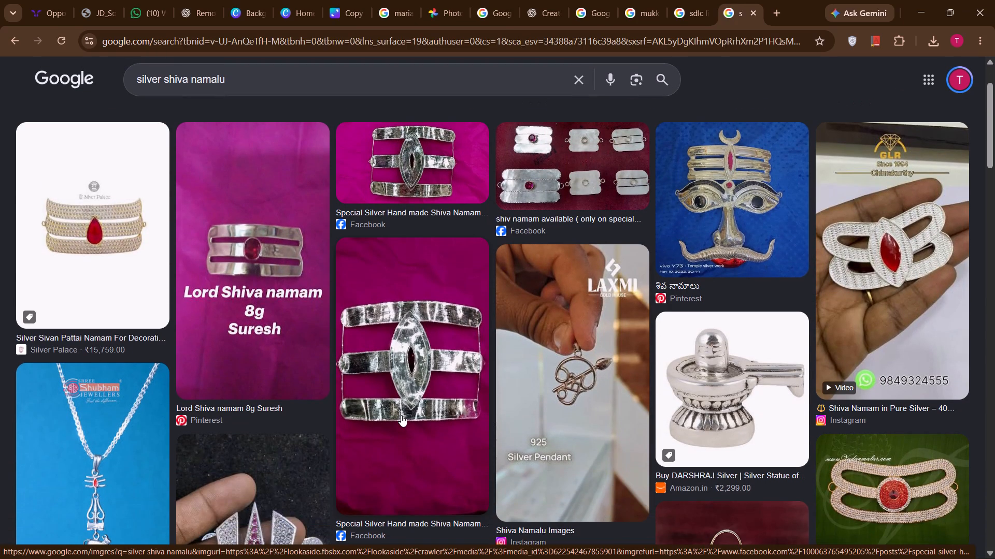
pyautogui.scroll(-1, 401, 415)
pyautogui.scroll(-1, 650, 360)
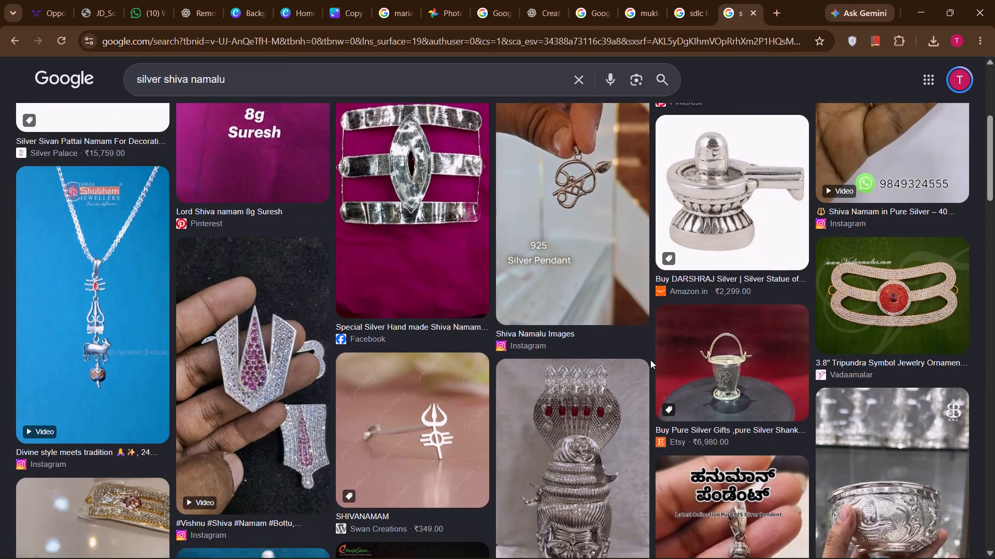
pyautogui.scroll(-1, 650, 360)
pyautogui.scroll(4, 650, 360)
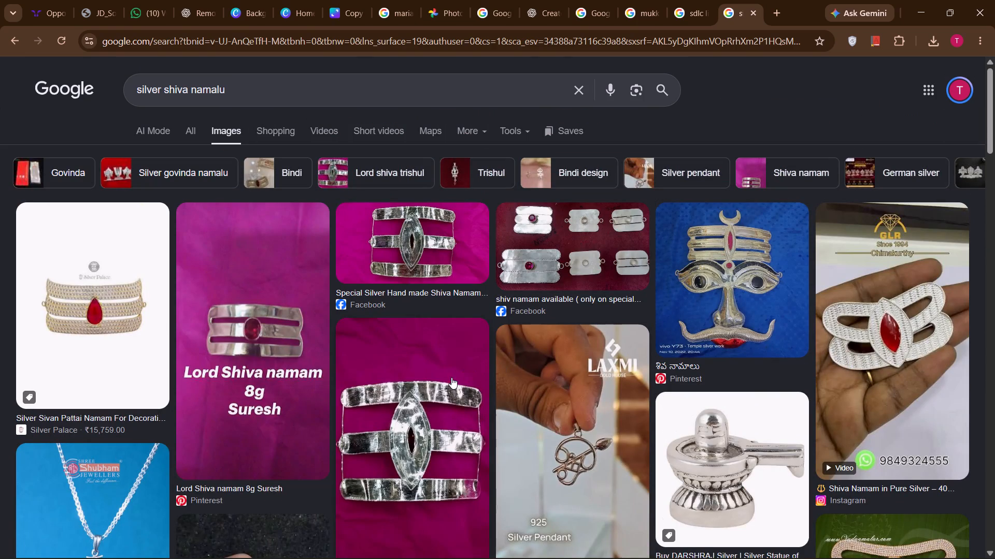
pyautogui.scroll(-2, 409, 375)
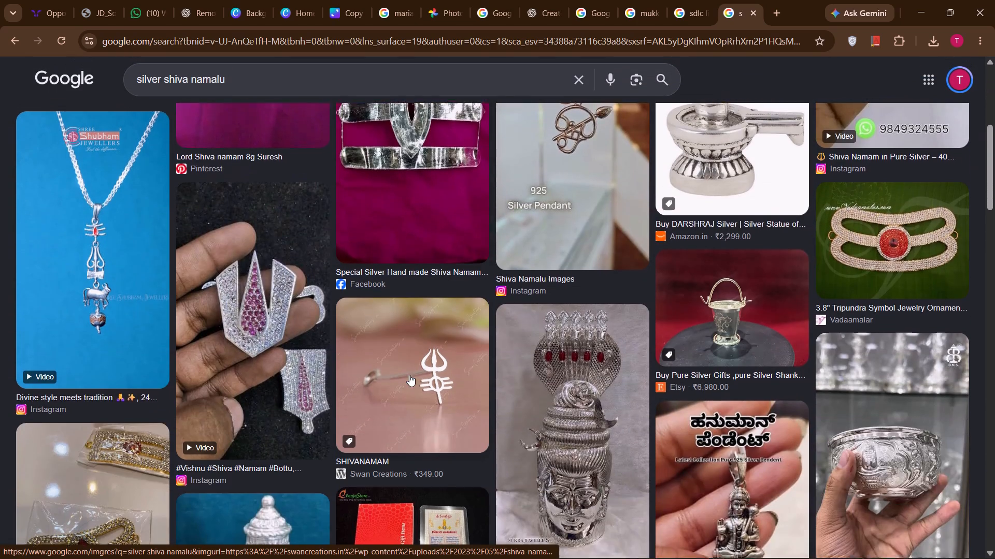
pyautogui.scroll(-3, 409, 375)
pyautogui.scroll(1, 409, 375)
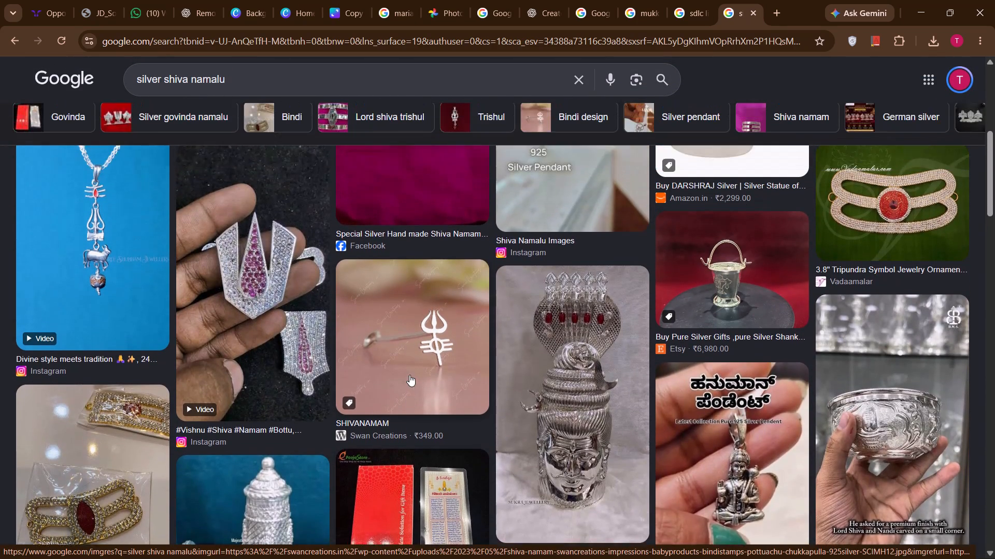
pyautogui.scroll(1, 409, 375)
pyautogui.scroll(-4, 409, 375)
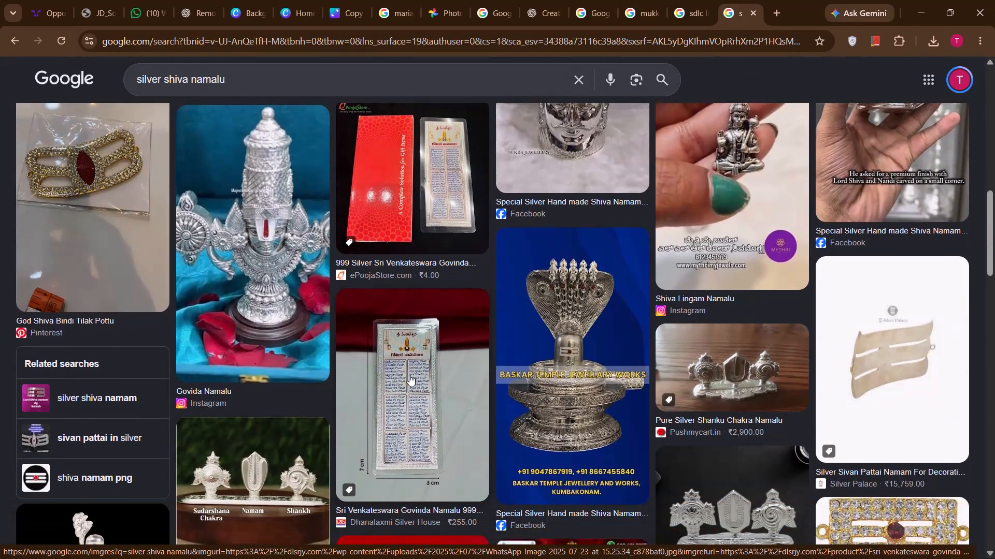
pyautogui.scroll(-4, 409, 375)
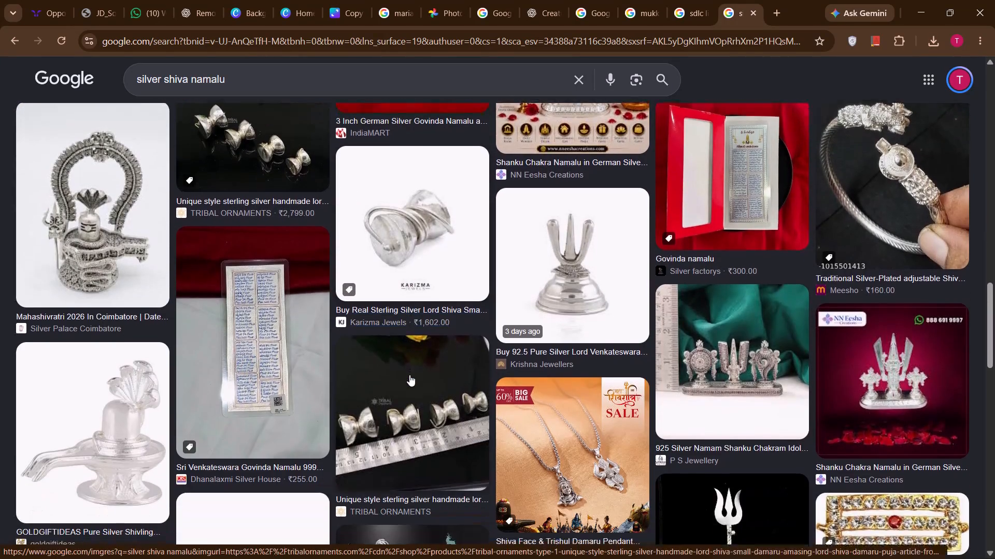
pyautogui.scroll(13, 409, 375)
# Preview the Silver Palace Sivan Pattai Namam, look through its related images, and open the Giri Vibuthi Pattai stone jewellery image.
pyautogui.click(56, 328)
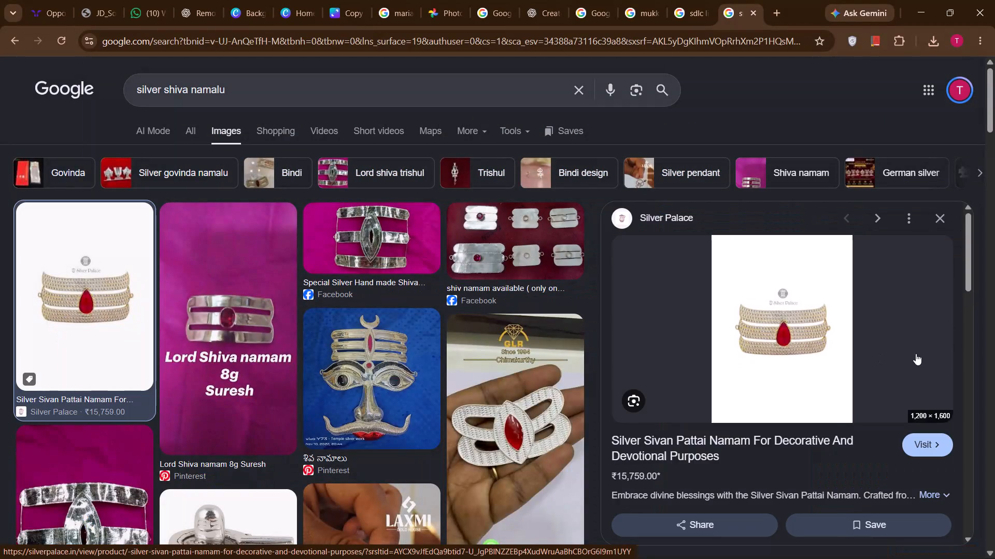
pyautogui.scroll(-4, 916, 354)
pyautogui.hscroll(3, 916, 354)
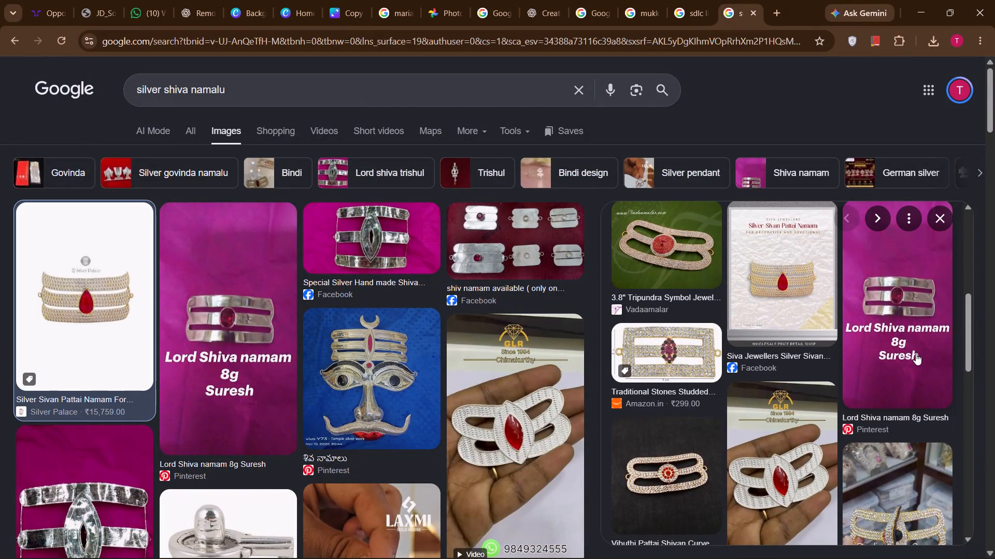
pyautogui.hscroll(1, 916, 354)
pyautogui.scroll(-1, 916, 354)
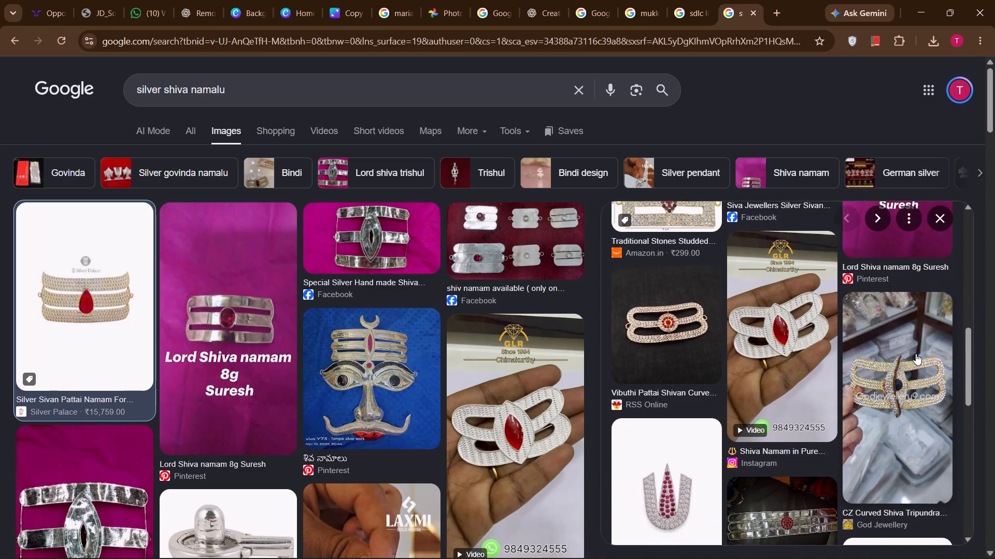
pyautogui.scroll(-3, 916, 354)
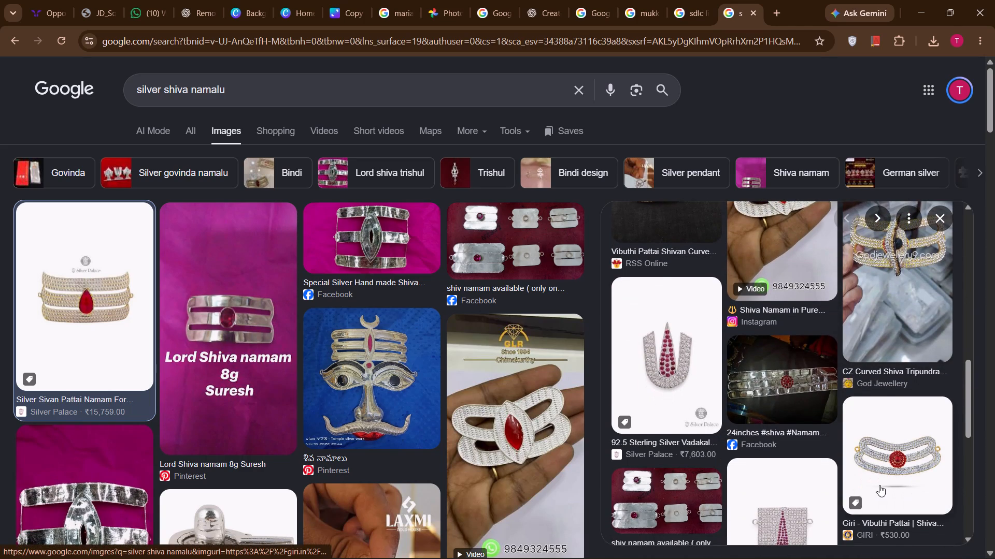
pyautogui.scroll(-1, 879, 485)
pyautogui.click(864, 263)
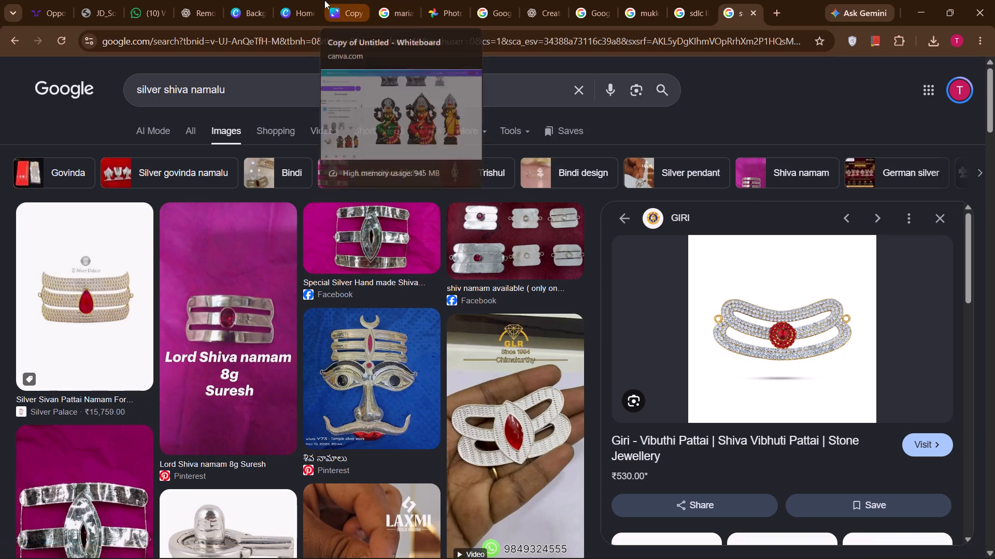
# Remove the background from the Giri Vibuthi Pattai image with Canva's background remover, download the cutout, and close the result.
pyautogui.click(250, 0)
pyautogui.click(717, 135)
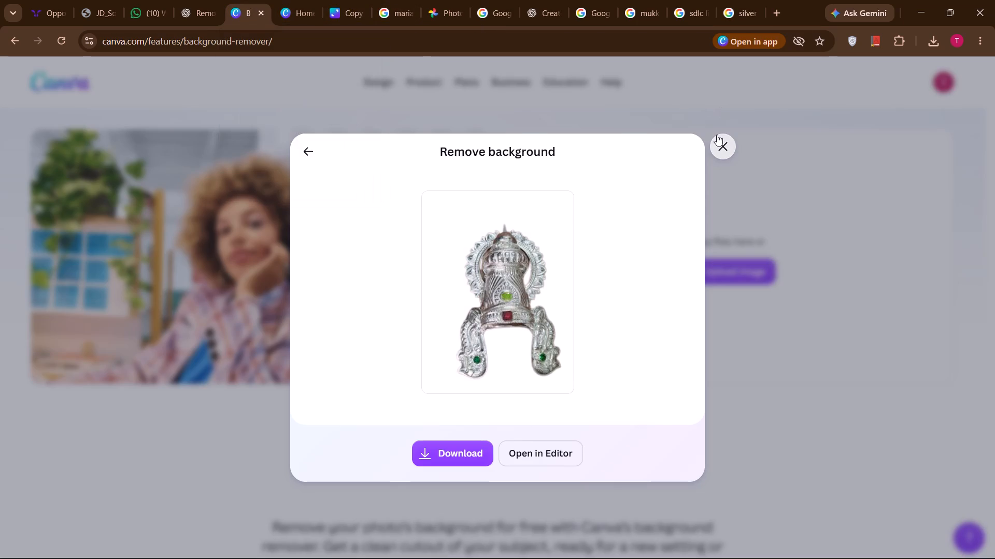
pyautogui.click(750, 0)
pyautogui.moveTo(778, 289); pyautogui.dragTo(240, 0)
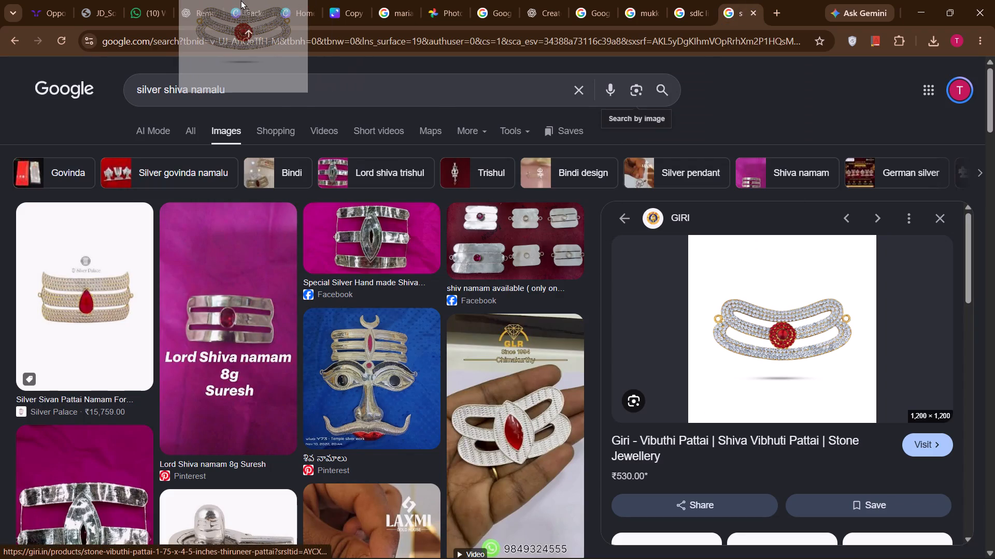
pyautogui.moveTo(240, 0); pyautogui.dragTo(587, 222)
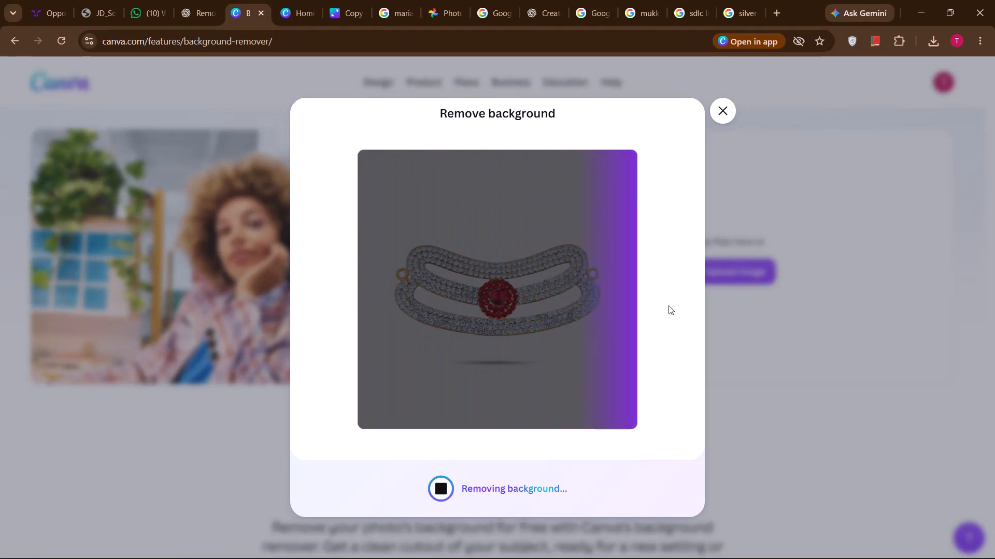
pyautogui.click(478, 483)
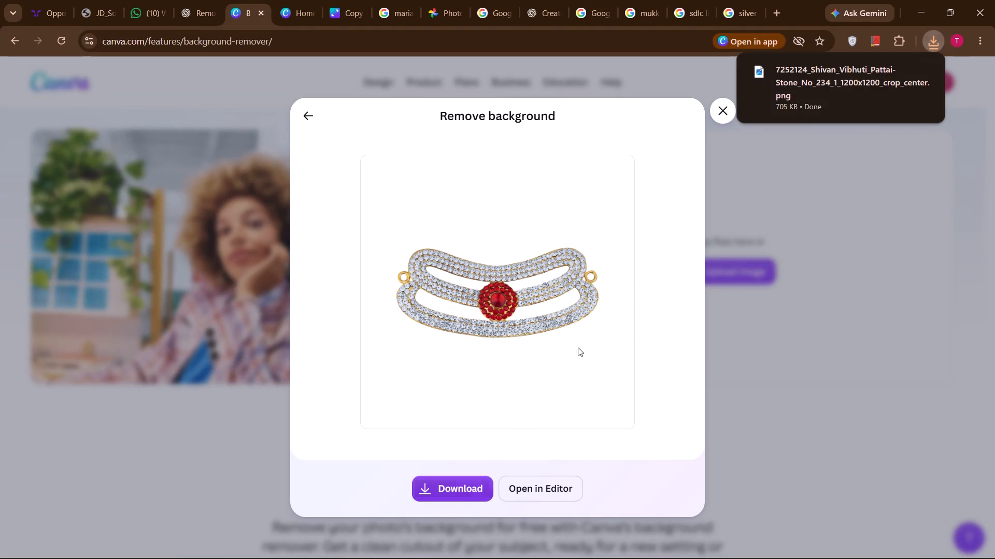
pyautogui.click(720, 115)
# Look through the images related to the Giri Vibuthi Pattai for alternative designs, including the Giri Pattai Vibuthi god ornament.
pyautogui.click(738, 0)
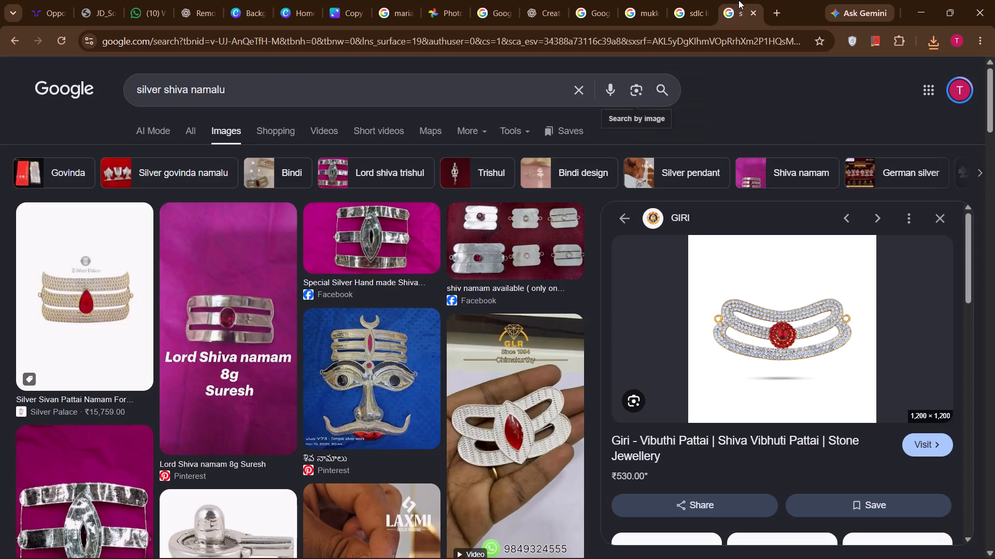
pyautogui.scroll(-4, 847, 387)
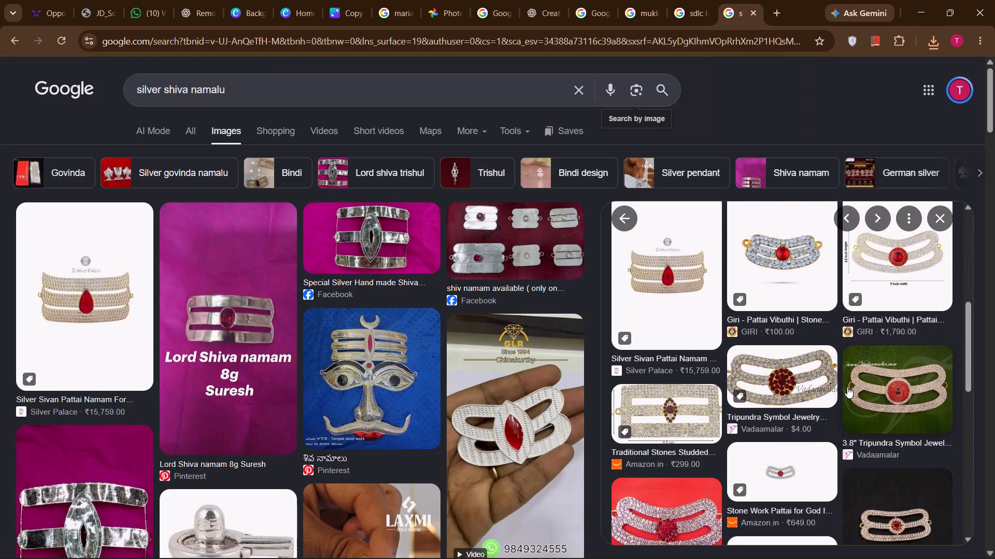
pyautogui.scroll(-1, 847, 387)
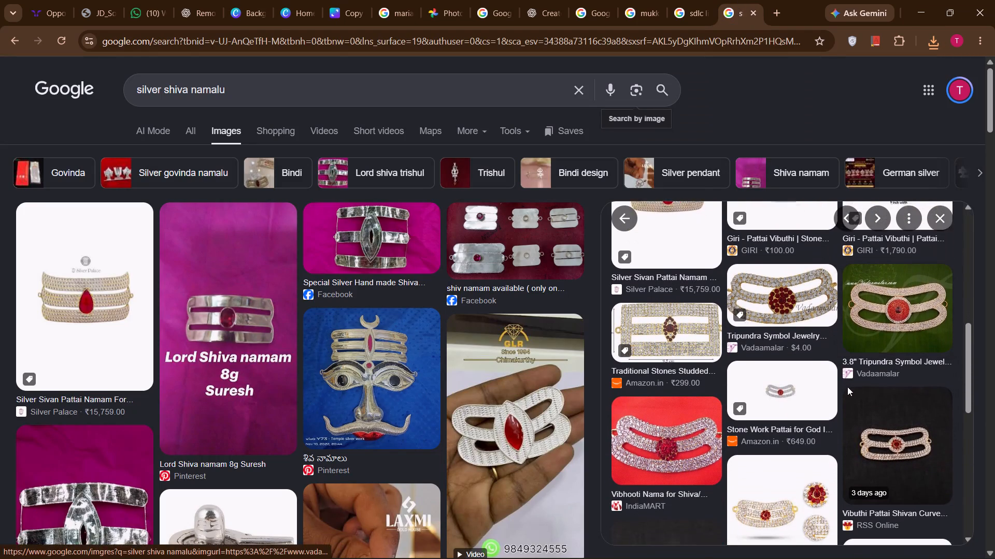
pyautogui.scroll(-2, 847, 387)
pyautogui.scroll(2, 847, 387)
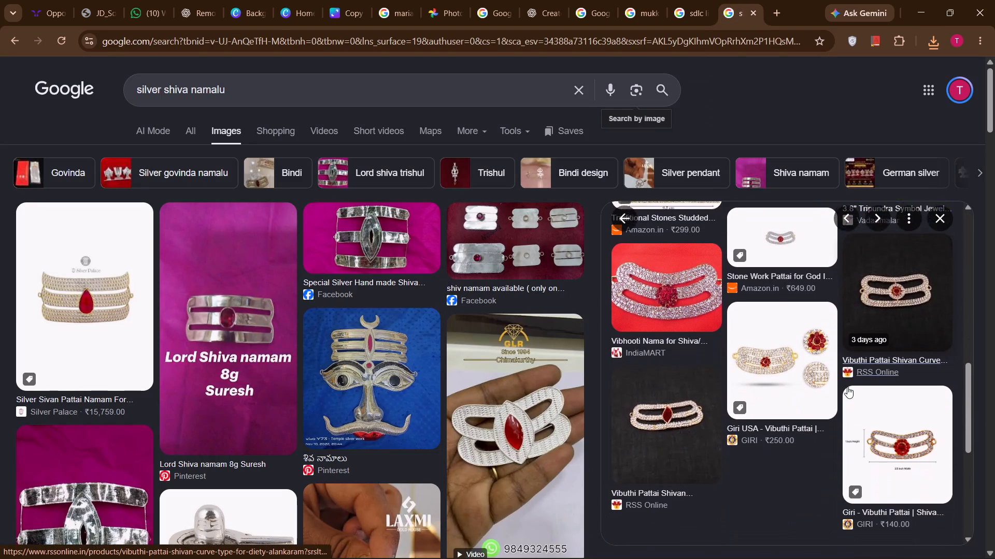
pyautogui.scroll(1, 847, 387)
pyautogui.scroll(-1, 861, 449)
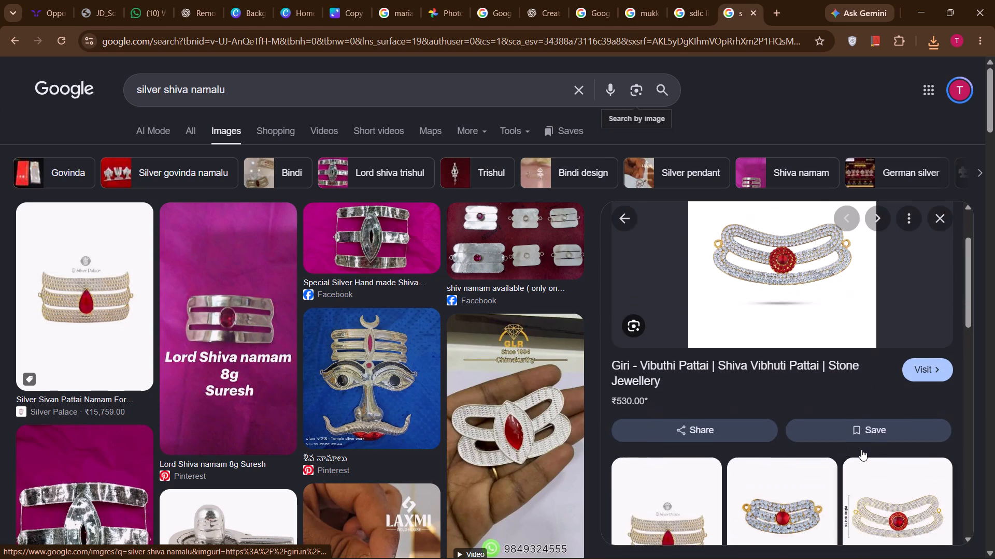
pyautogui.scroll(-1, 861, 449)
pyautogui.click(912, 395)
pyautogui.scroll(-2, 912, 395)
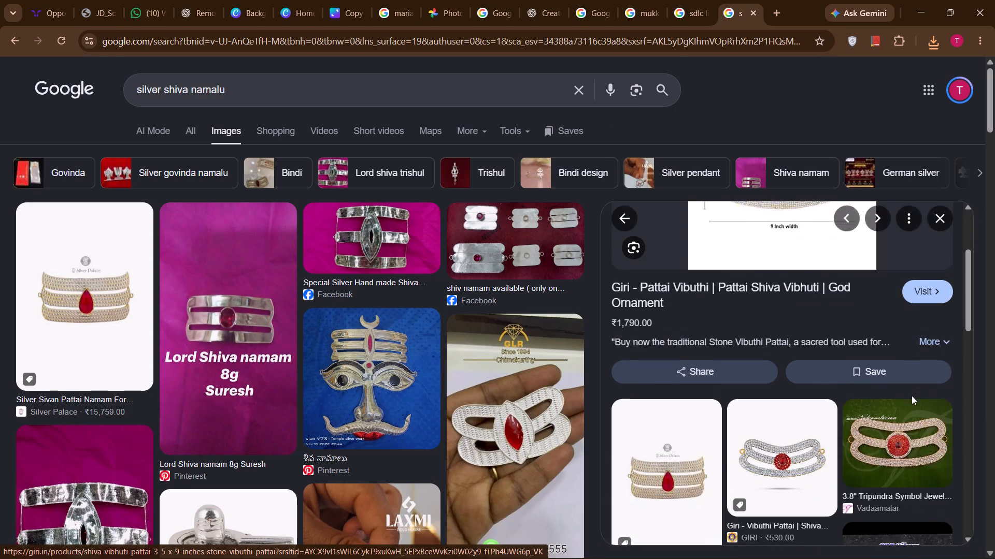
pyautogui.scroll(-5, 912, 395)
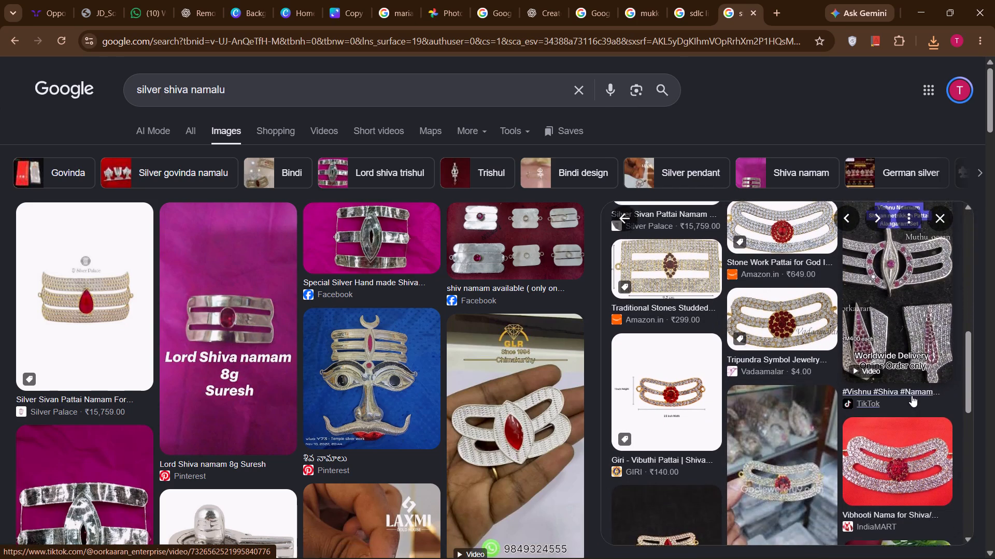
pyautogui.scroll(-1, 912, 395)
pyautogui.scroll(-1, 875, 349)
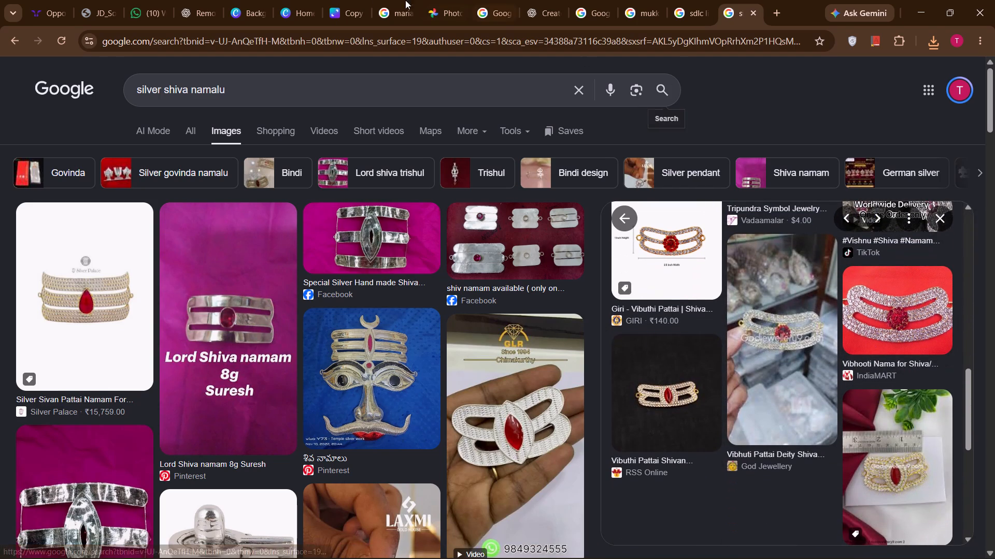
pyautogui.click(255, 0)
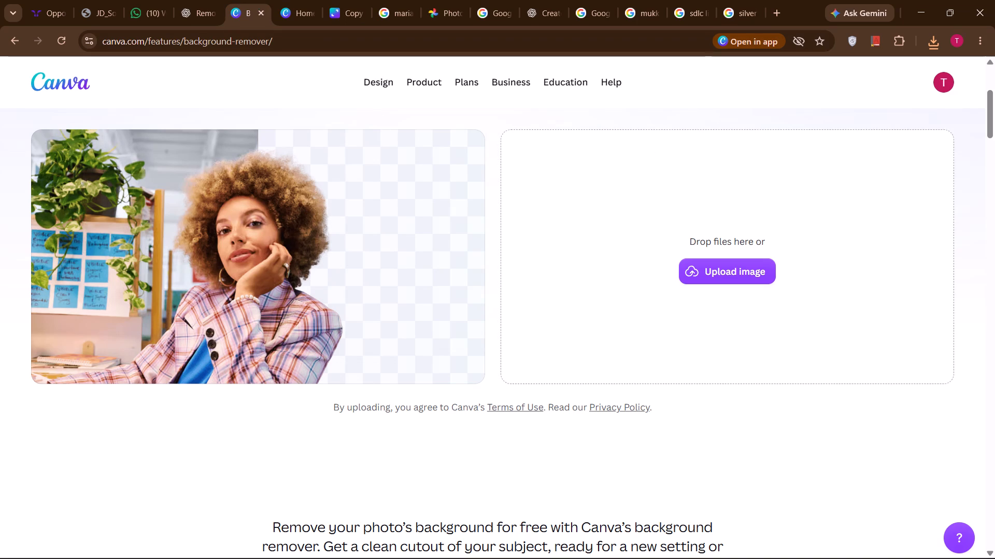
# Add the downloaded Shivan Vibhuti Pattai cutout to the Canva whiteboard holding the three goddess statues.
pyautogui.click(357, 0)
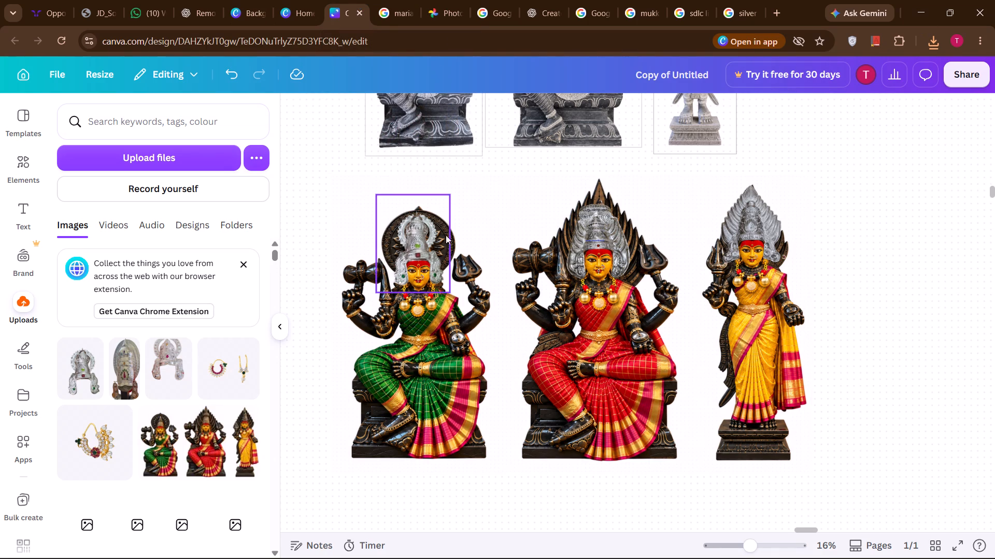
pyautogui.doubleClick(439, 240)
pyautogui.click(530, 245)
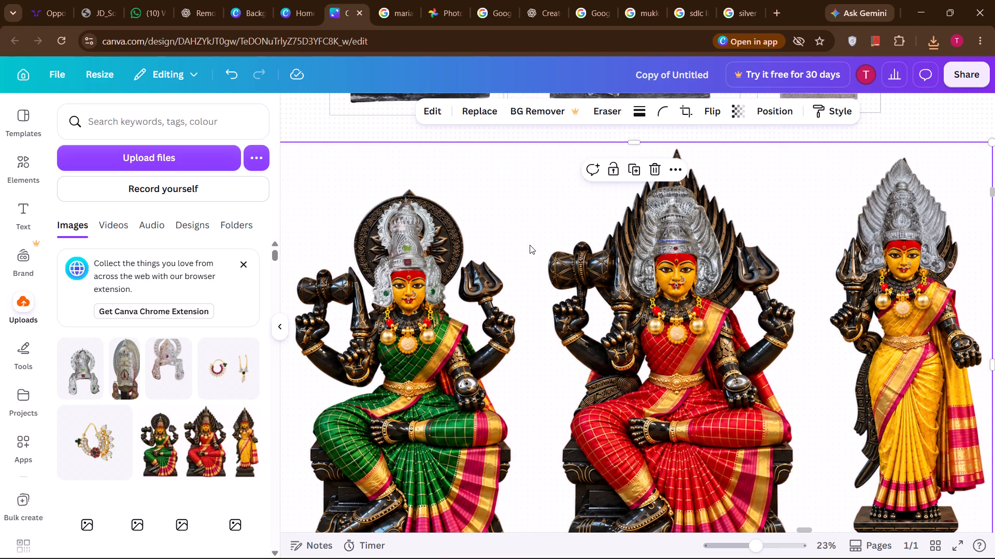
pyautogui.click(399, 267)
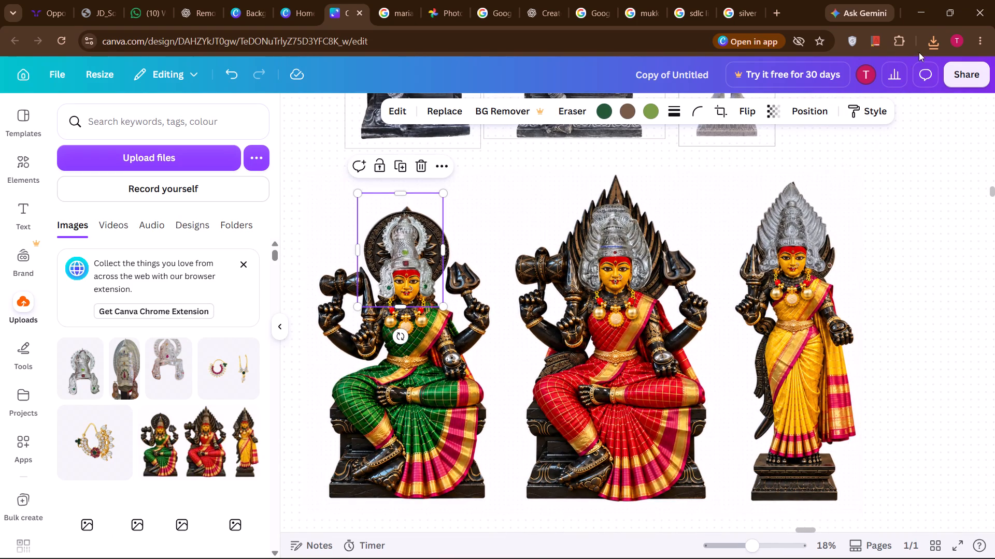
pyautogui.click(931, 44)
pyautogui.moveTo(826, 103); pyautogui.dragTo(541, 237)
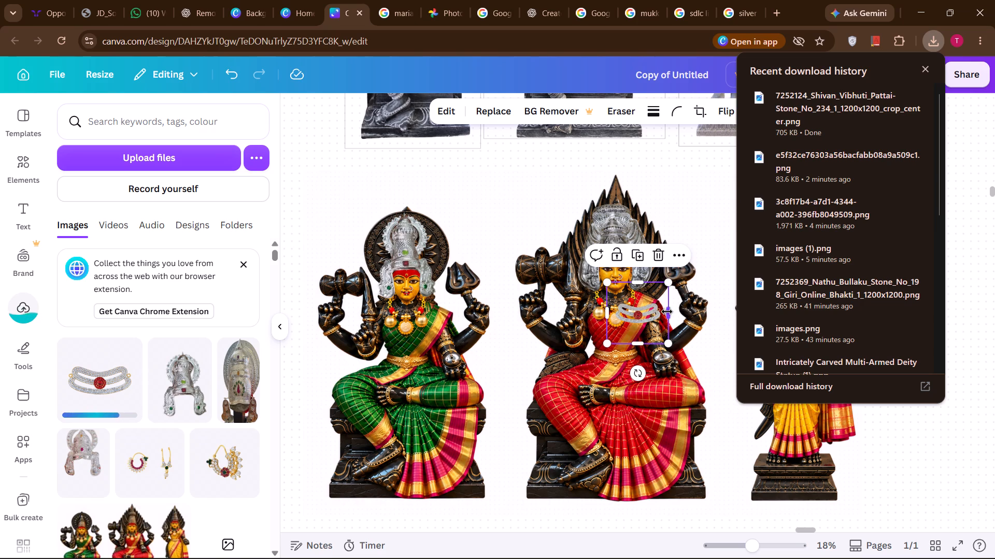
# Scale down the Shivan Vibhuti Pattai cutout and position it on the forehead of the middle goddess in the red saree.
pyautogui.moveTo(650, 316); pyautogui.dragTo(622, 272)
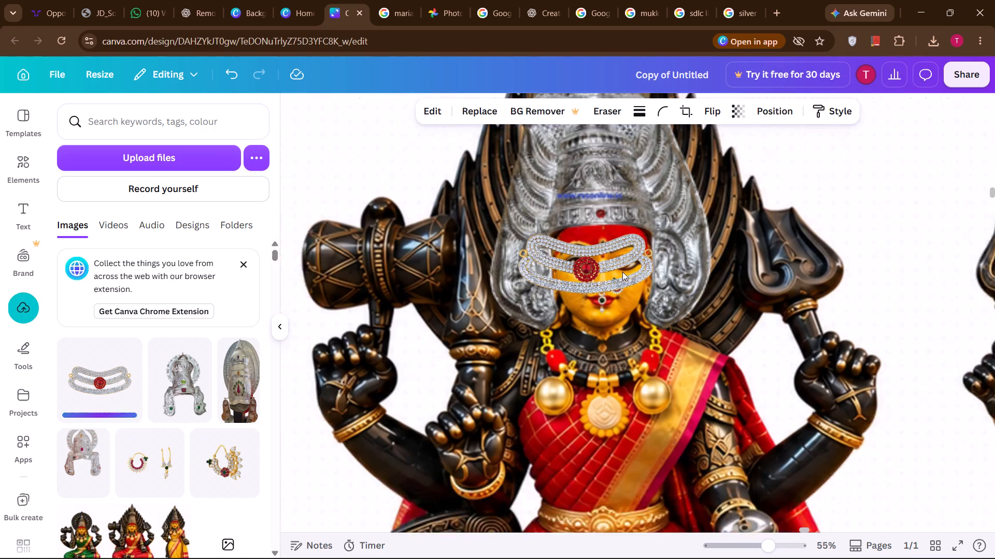
pyautogui.moveTo(572, 265); pyautogui.dragTo(585, 267)
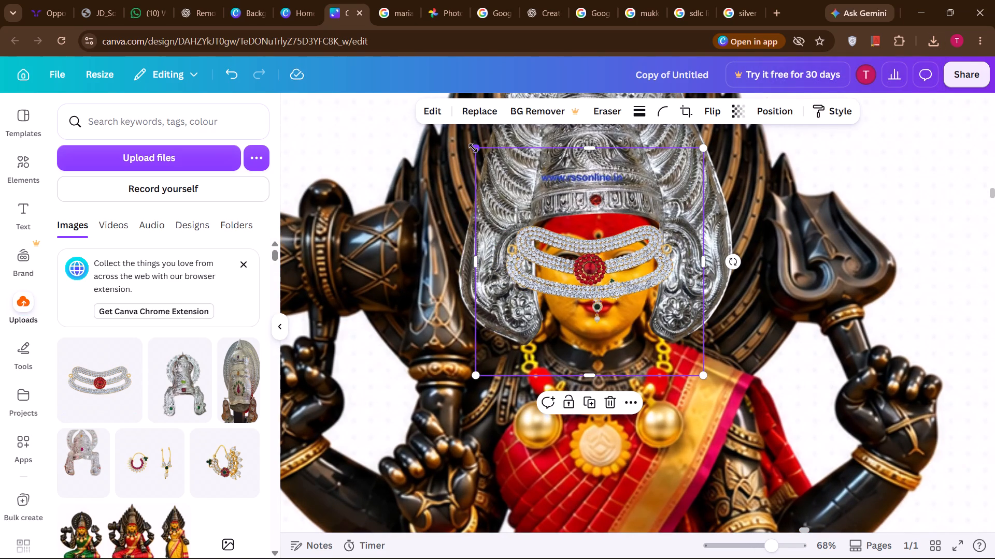
pyautogui.moveTo(473, 148); pyautogui.dragTo(602, 274)
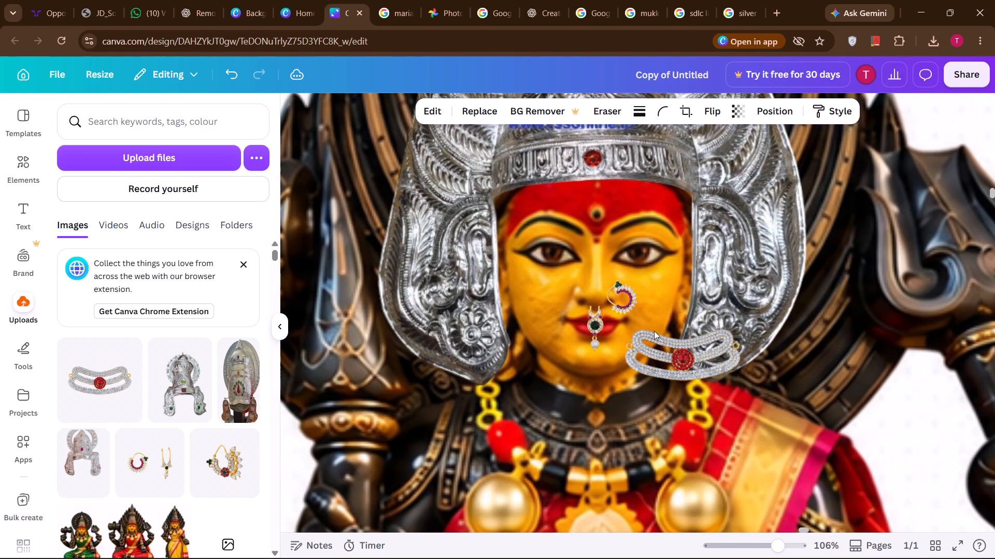
pyautogui.moveTo(663, 342); pyautogui.dragTo(570, 195)
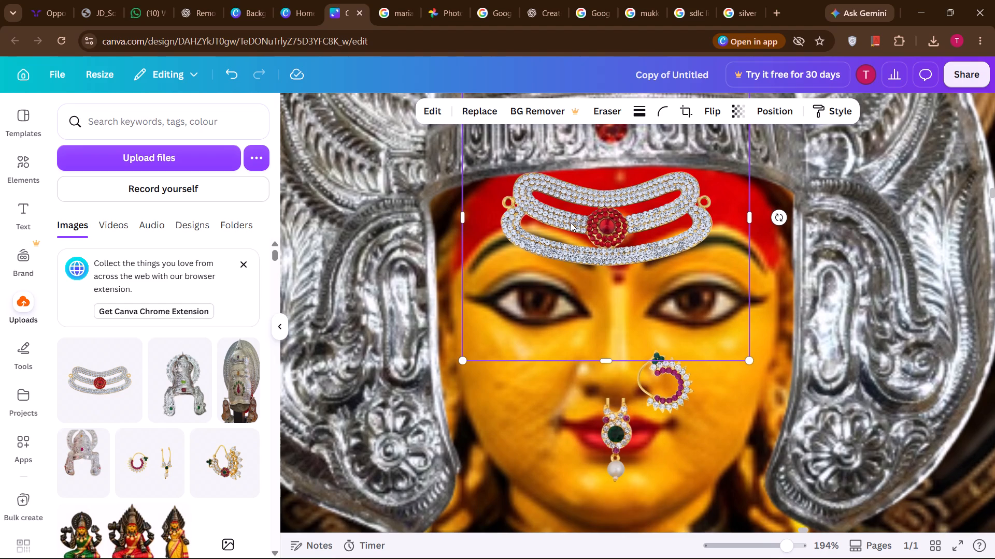
pyautogui.scroll(2, 571, 223)
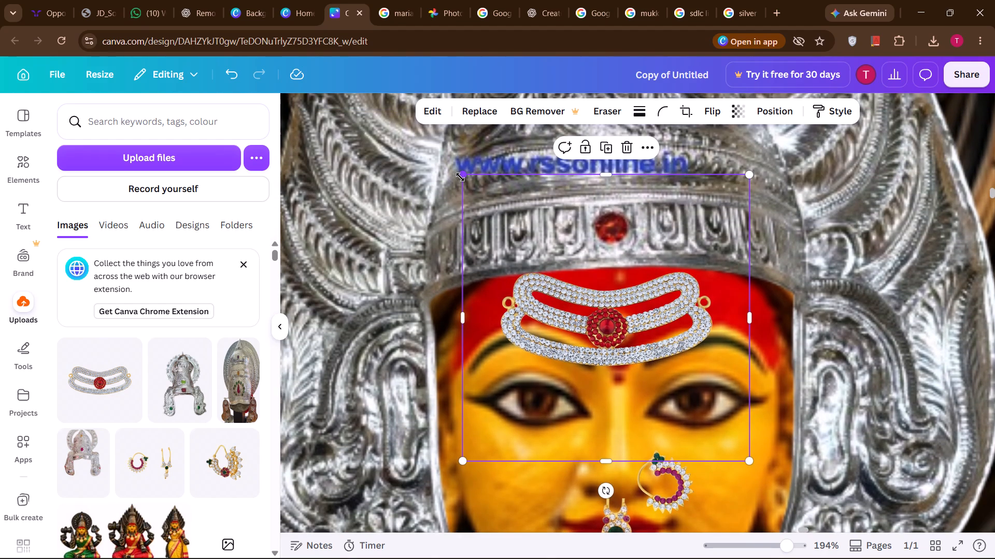
pyautogui.moveTo(460, 177); pyautogui.dragTo(523, 215)
pyautogui.moveTo(604, 293); pyautogui.dragTo(599, 262)
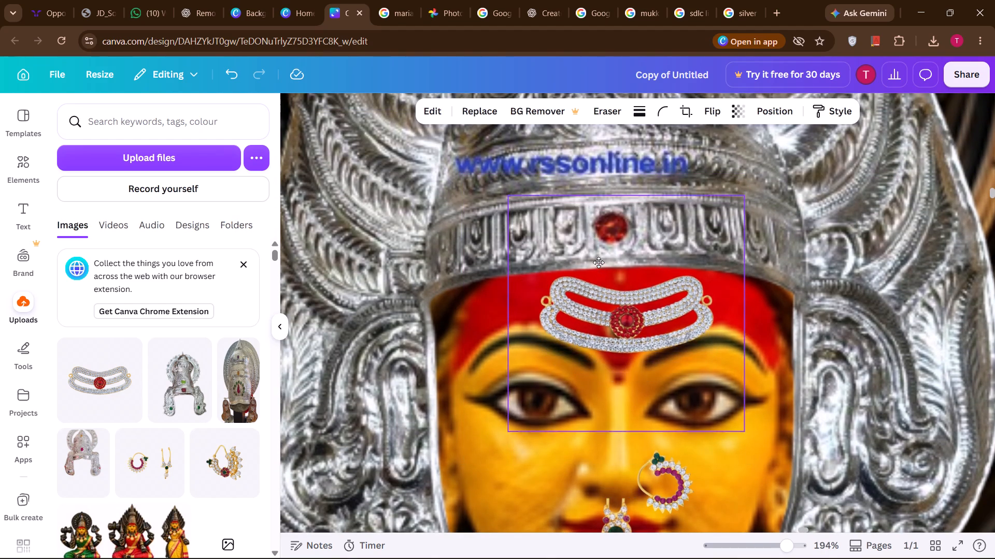
pyautogui.moveTo(599, 262); pyautogui.dragTo(592, 249)
pyautogui.click(811, 307)
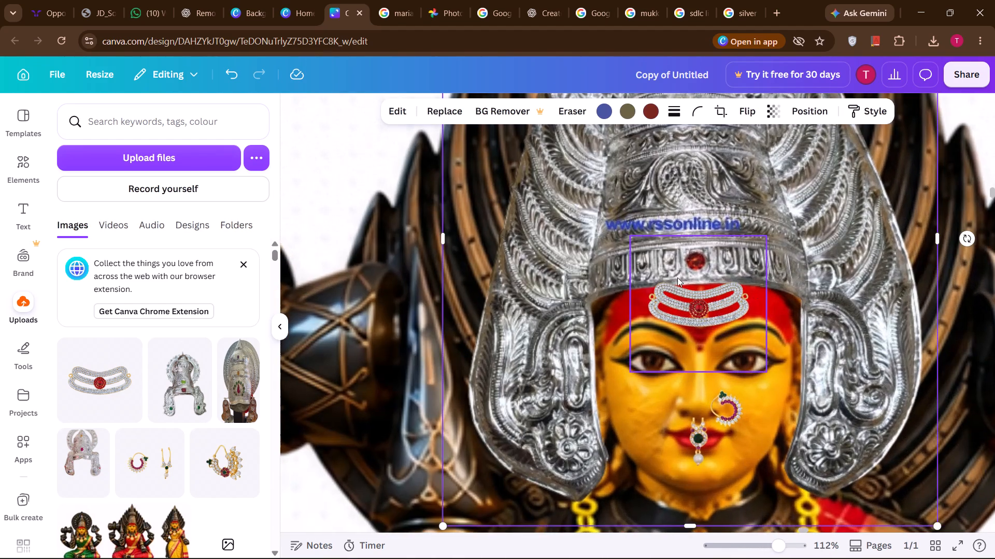
# Shrink the middle goddess's forehead ornament slightly more and centre it between her headpiece and eyebrows.
pyautogui.click(685, 297)
pyautogui.moveTo(630, 236); pyautogui.dragTo(655, 252)
pyautogui.moveTo(732, 317); pyautogui.dragTo(731, 317)
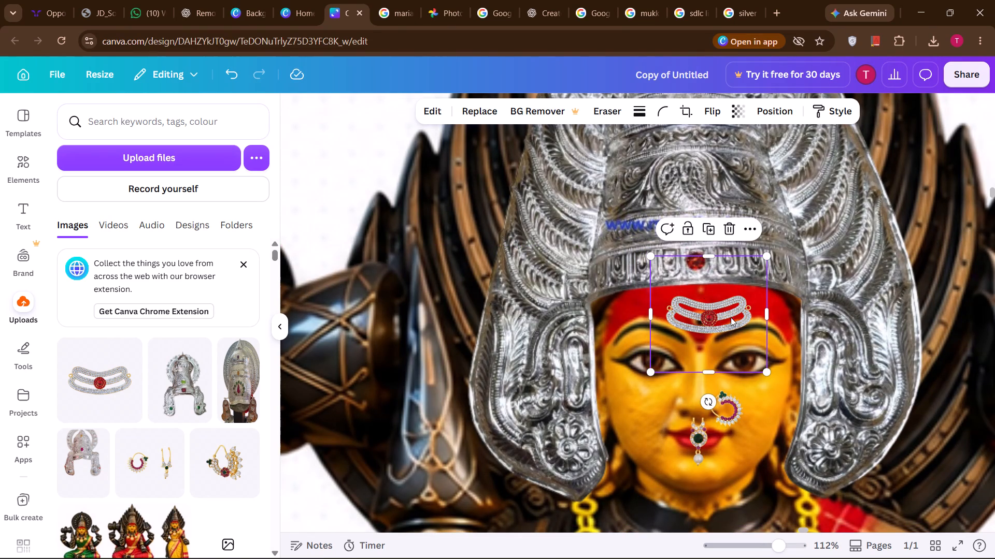
pyautogui.moveTo(731, 317); pyautogui.dragTo(724, 309)
pyautogui.click(841, 341)
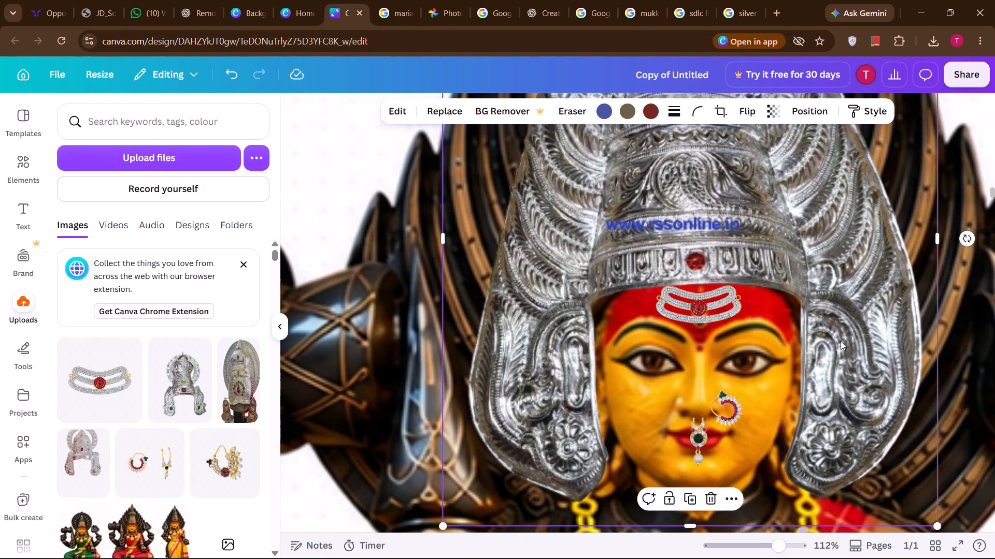
pyautogui.click(806, 332)
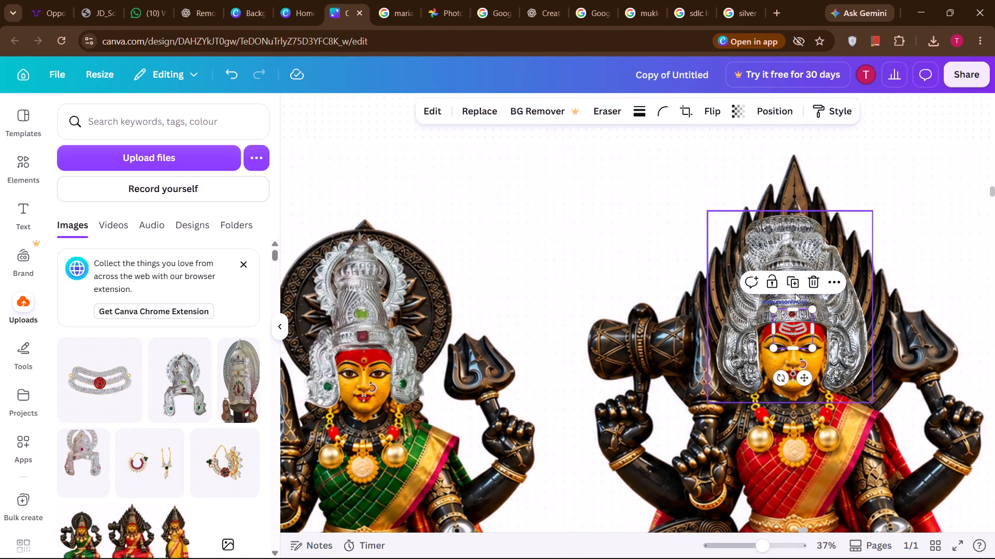
# Duplicate the middle goddess's forehead ornament.
pyautogui.click(795, 287)
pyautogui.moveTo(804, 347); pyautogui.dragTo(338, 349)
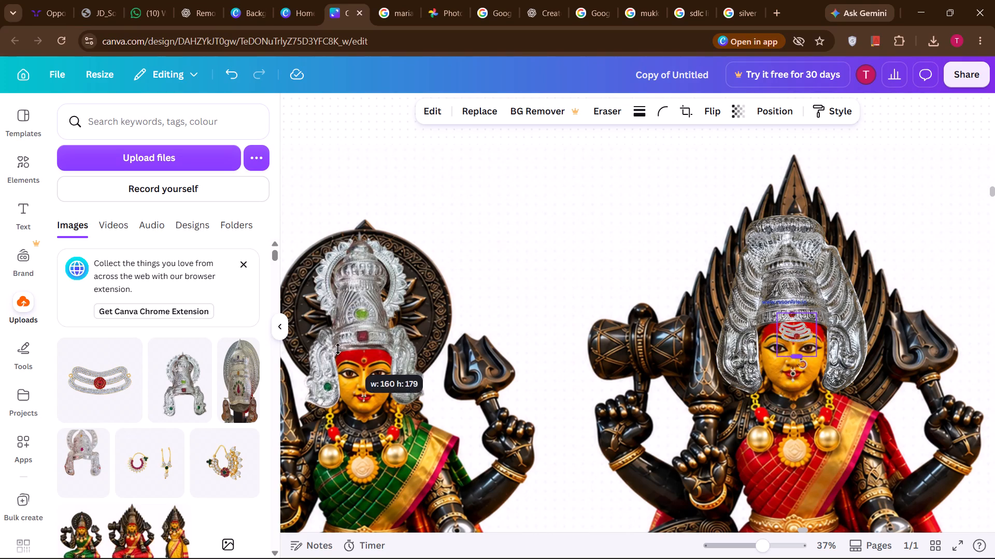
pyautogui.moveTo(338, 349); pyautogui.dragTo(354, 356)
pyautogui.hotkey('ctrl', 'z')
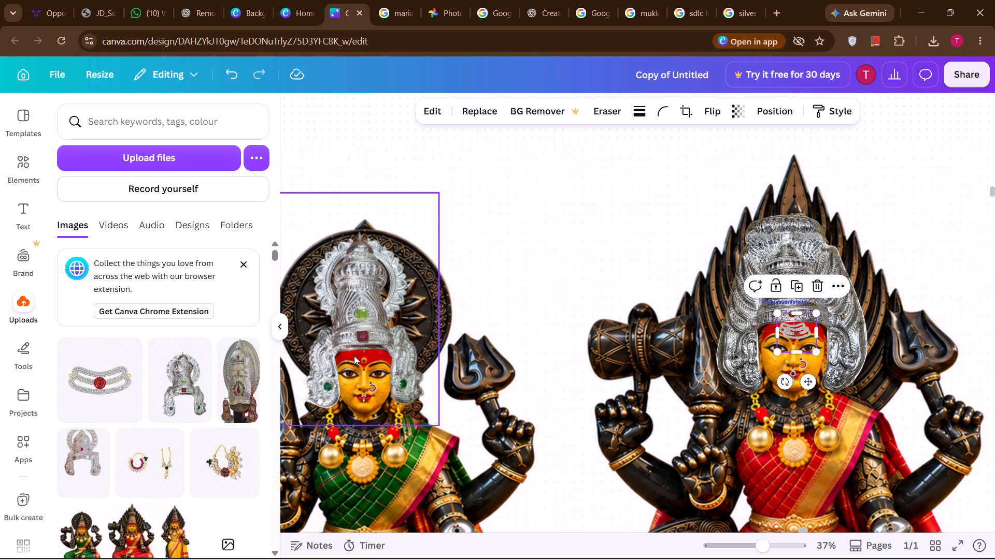
# Move the duplicated ornament to the green-saree goddess and centre it on her forehead below the silver headpiece.
pyautogui.moveTo(810, 379); pyautogui.dragTo(373, 402)
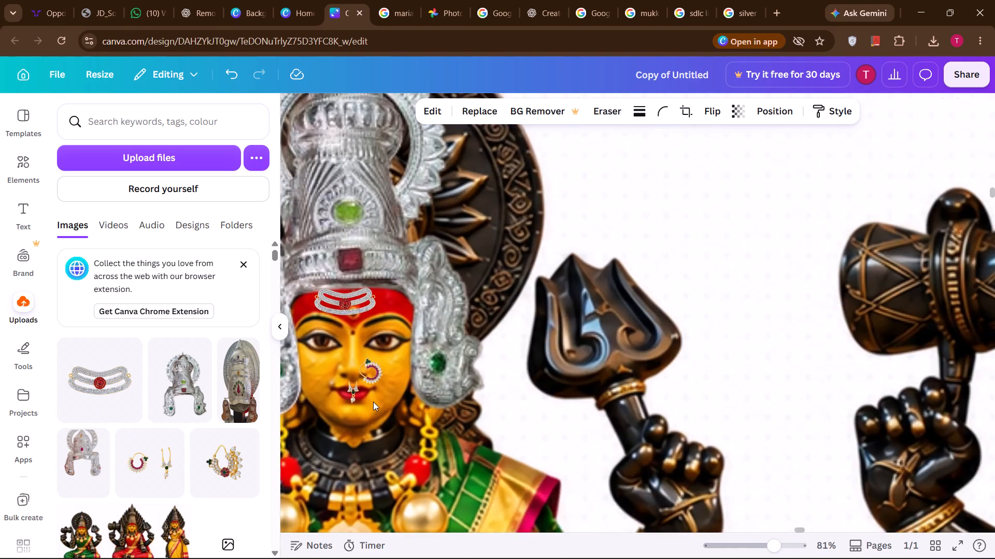
pyautogui.moveTo(330, 233); pyautogui.dragTo(350, 235)
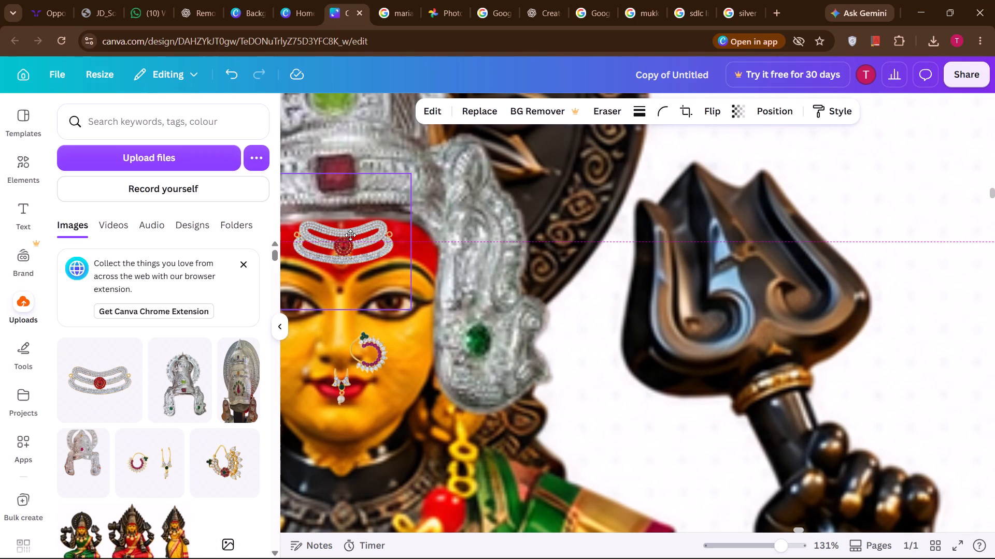
pyautogui.moveTo(350, 235); pyautogui.dragTo(344, 235)
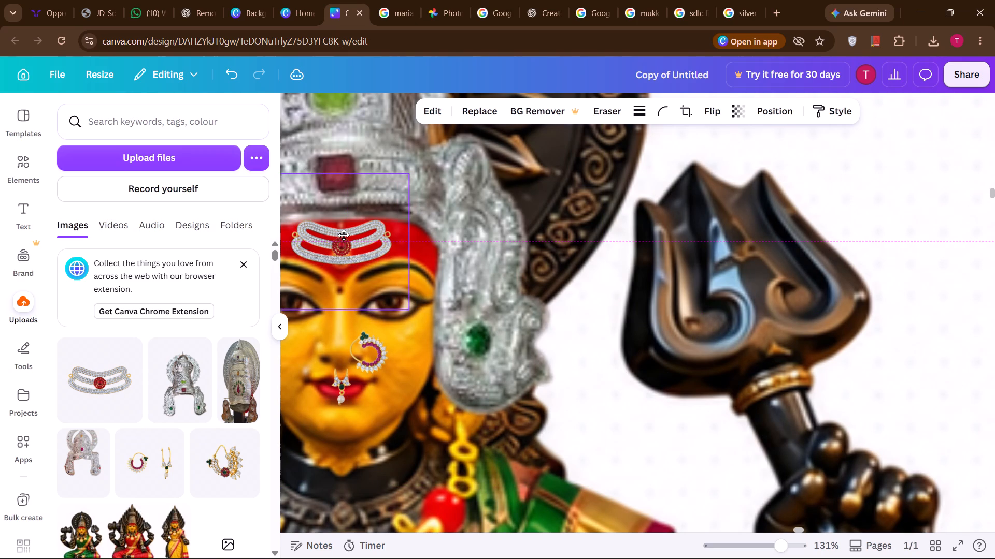
pyautogui.moveTo(344, 235); pyautogui.dragTo(341, 239)
pyautogui.click(340, 239)
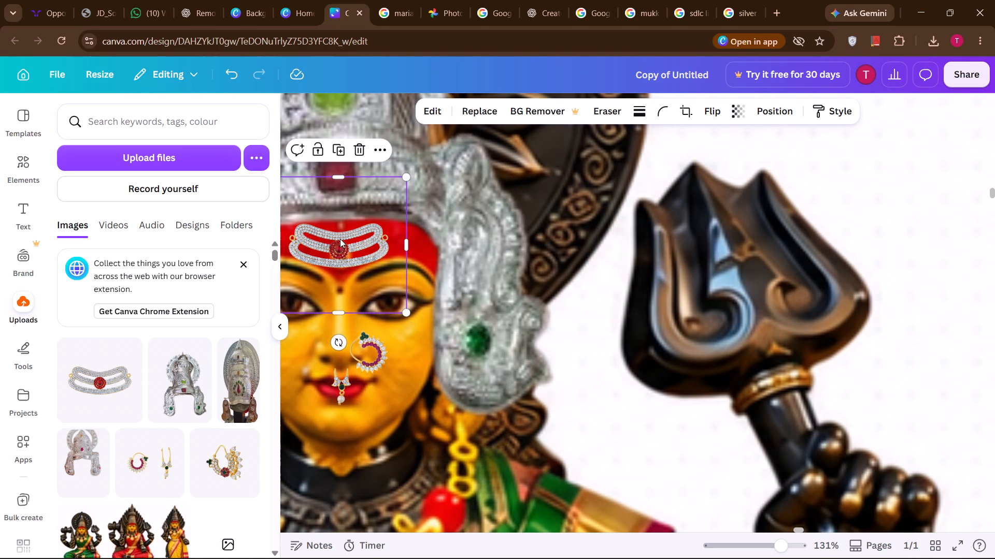
pyautogui.click(493, 256)
pyautogui.keyDown('ctrl'); pyautogui.scroll(-2, 572, 558); pyautogui.keyUp('ctrl')
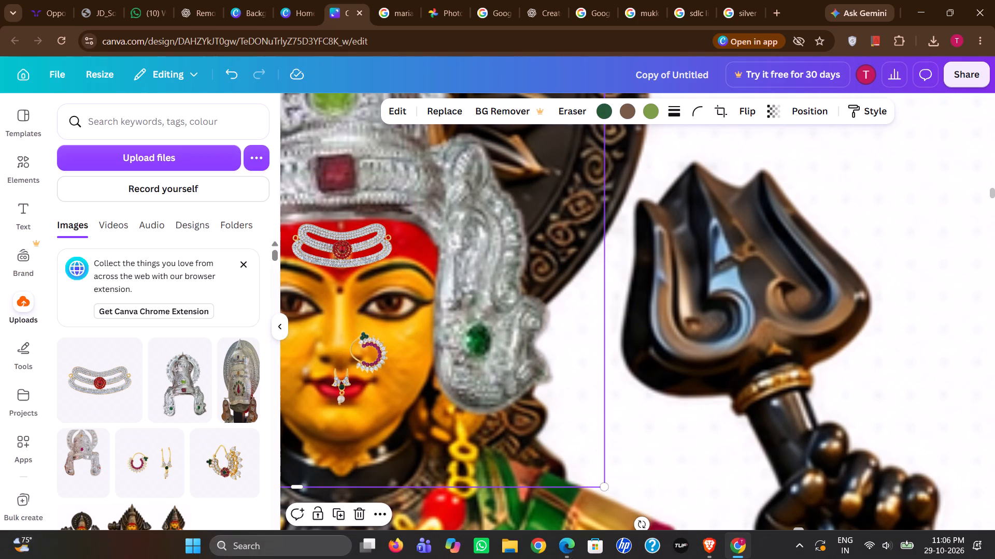
pyautogui.keyDown('ctrl'); pyautogui.scroll(-4, 688, 558); pyautogui.keyUp('ctrl')
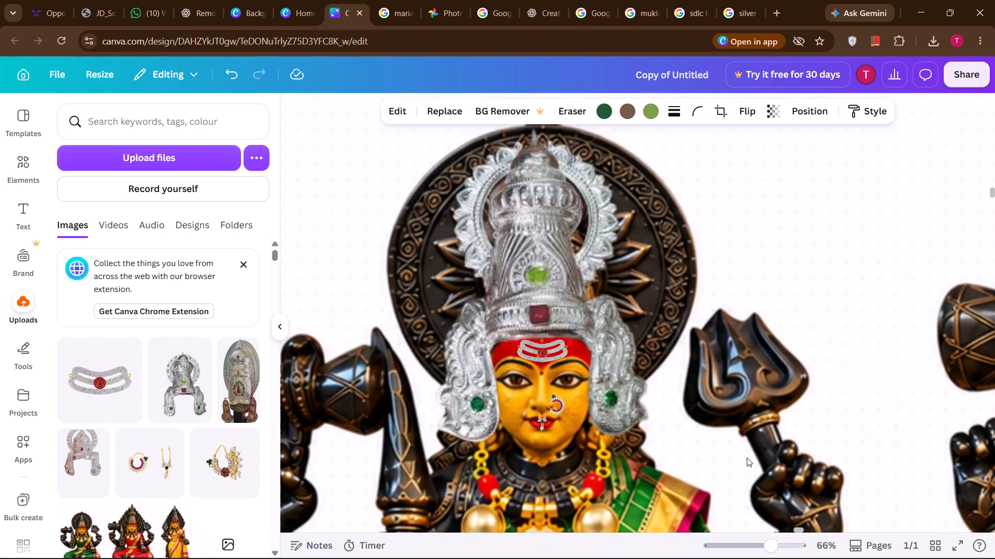
# Duplicate the green-saree goddess's forehead ornament and move the copy over to the yellow-saree goddess's forehead area.
pyautogui.click(771, 344)
pyautogui.hscroll(-1, 771, 344)
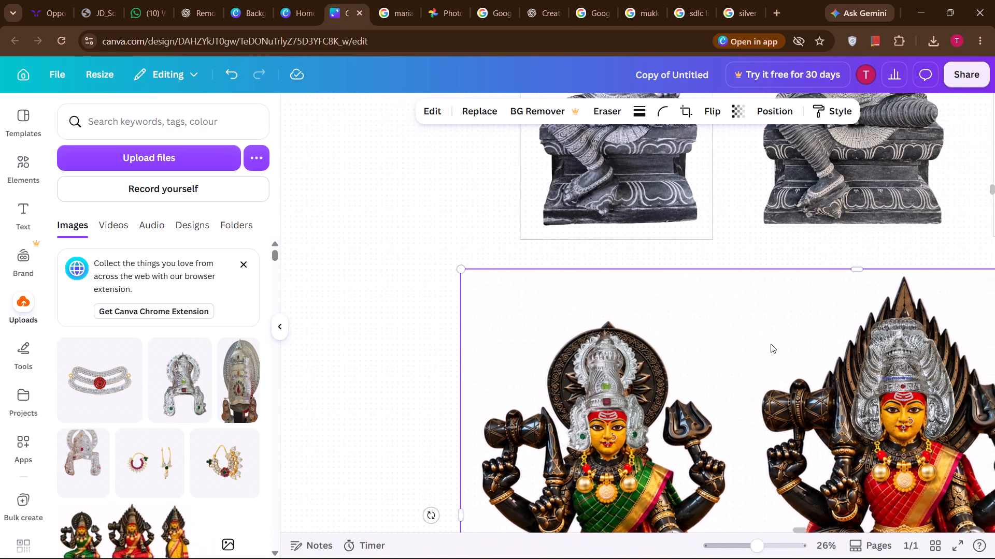
pyautogui.hscroll(-2, 885, 405)
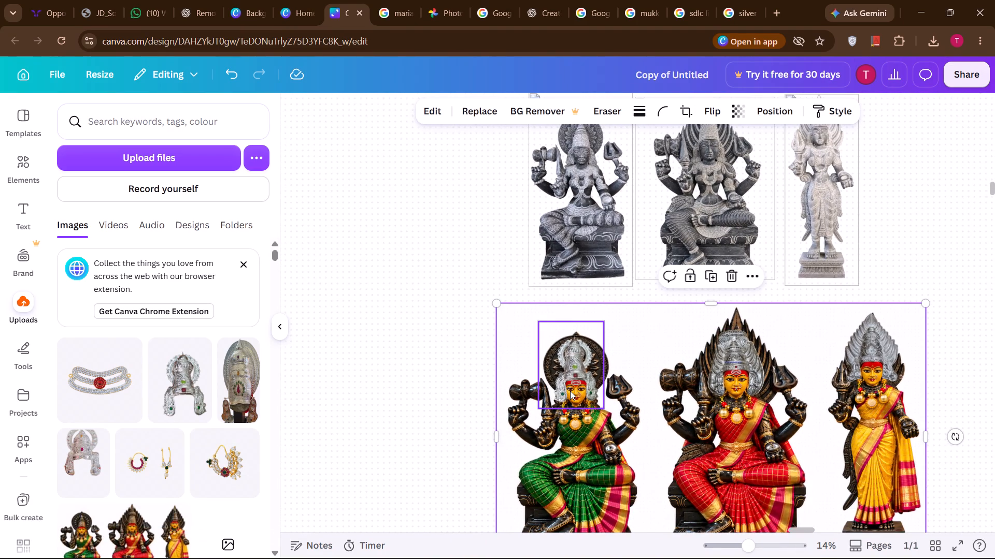
pyautogui.click(578, 360)
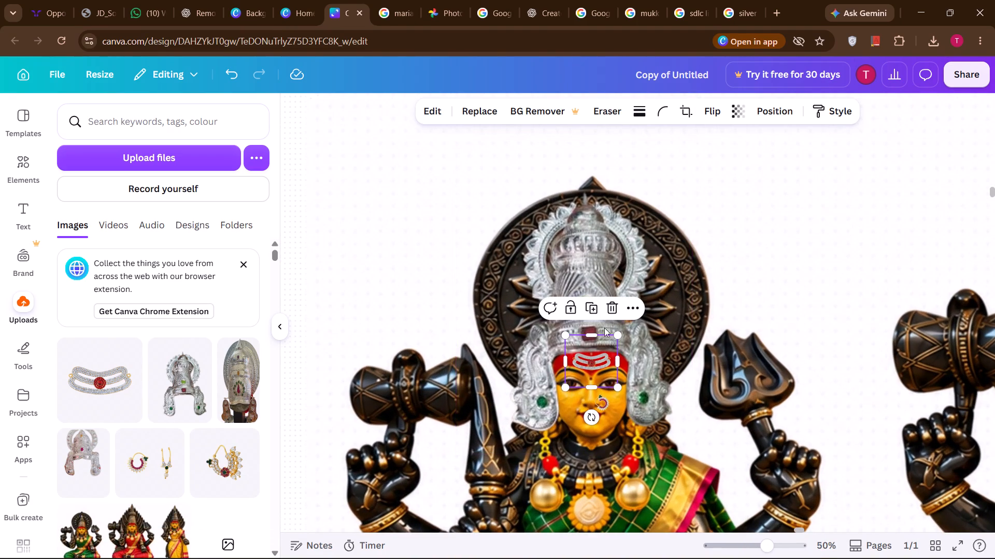
pyautogui.click(601, 310)
pyautogui.click(601, 351)
pyautogui.click(589, 310)
pyautogui.moveTo(602, 366); pyautogui.dragTo(909, 286)
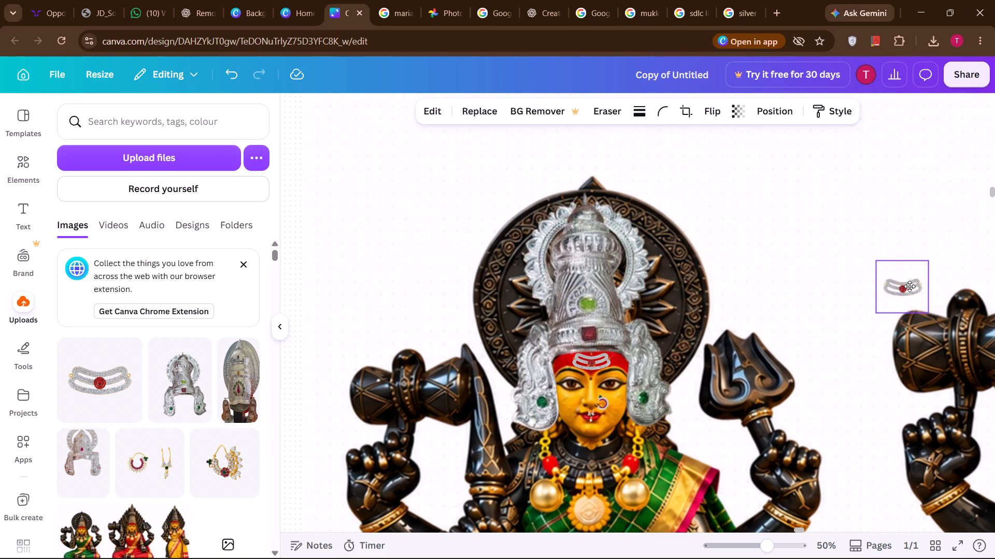
pyautogui.moveTo(909, 286); pyautogui.dragTo(914, 307)
pyautogui.hscroll(-4, 914, 307)
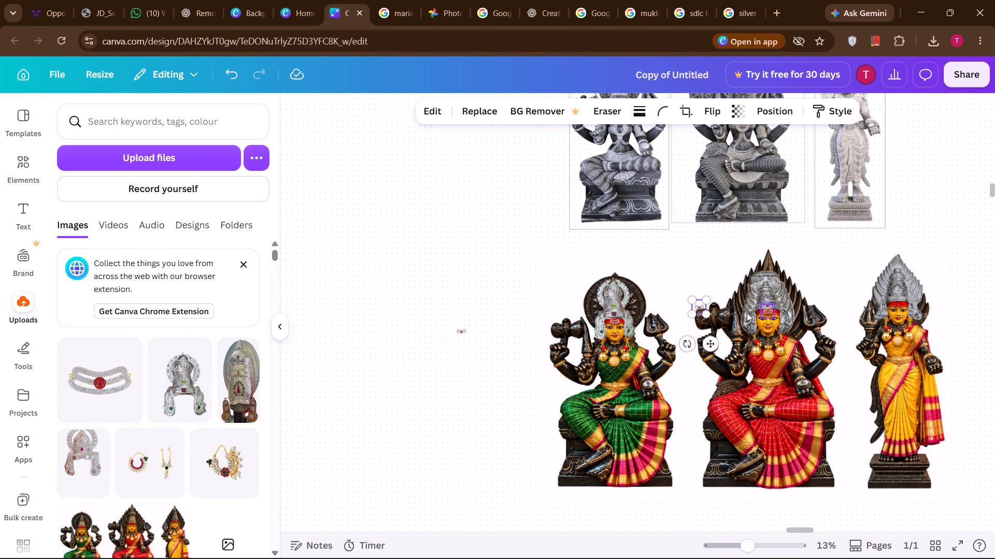
pyautogui.moveTo(716, 344); pyautogui.dragTo(907, 328)
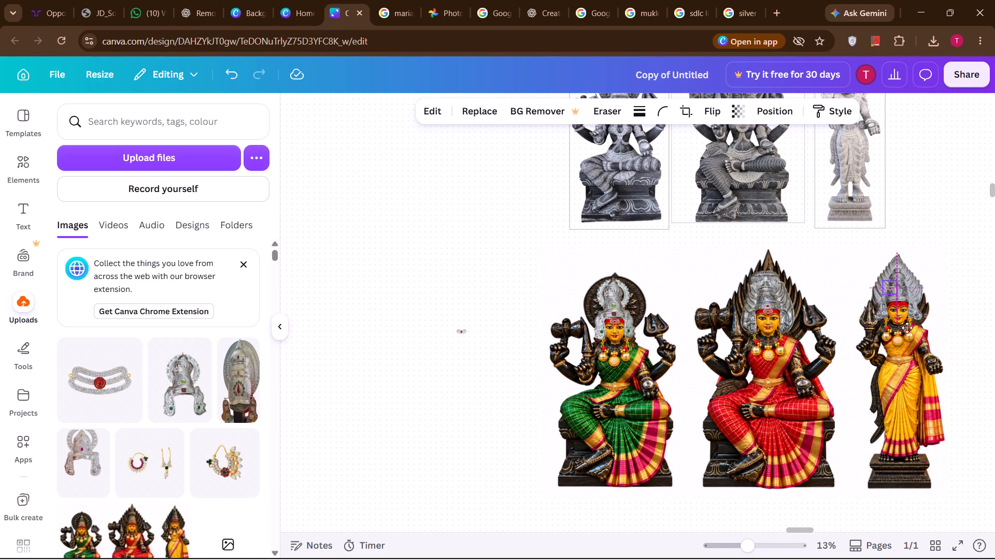
pyautogui.moveTo(907, 328); pyautogui.dragTo(910, 339)
# Centre the copied ornament on the yellow-saree goddess's forehead, just below her silver headpiece.
pyautogui.scroll(1, 910, 339)
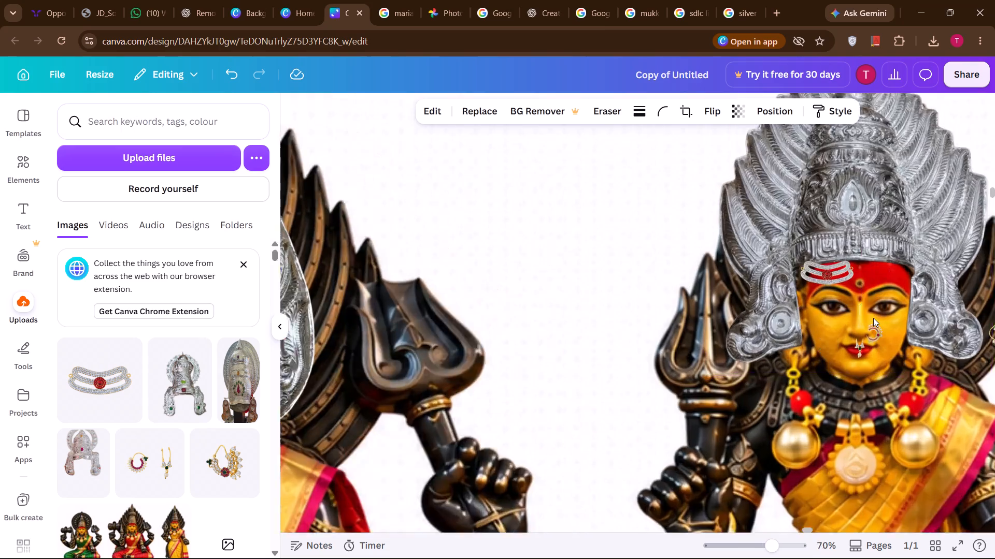
pyautogui.moveTo(809, 252); pyautogui.dragTo(860, 260)
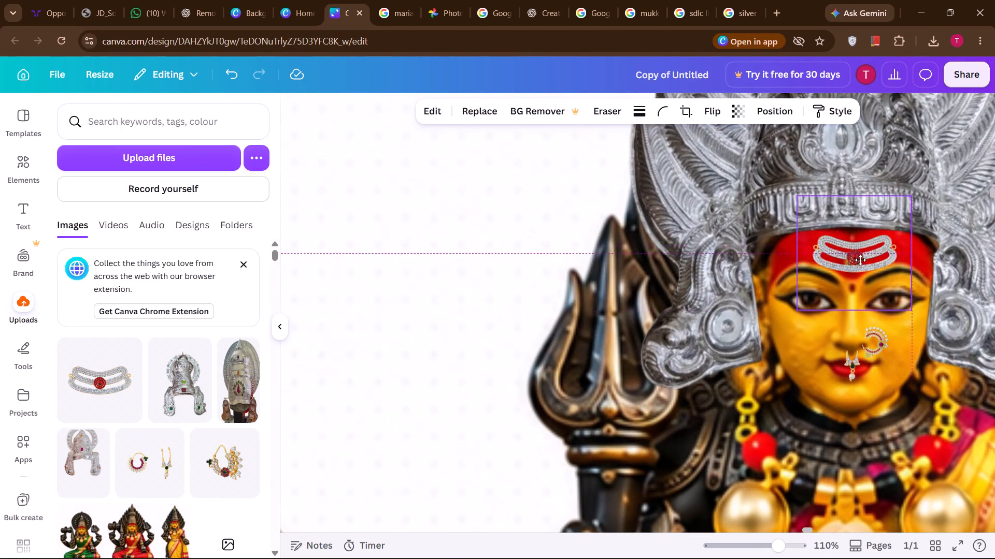
pyautogui.moveTo(860, 260); pyautogui.dragTo(854, 260)
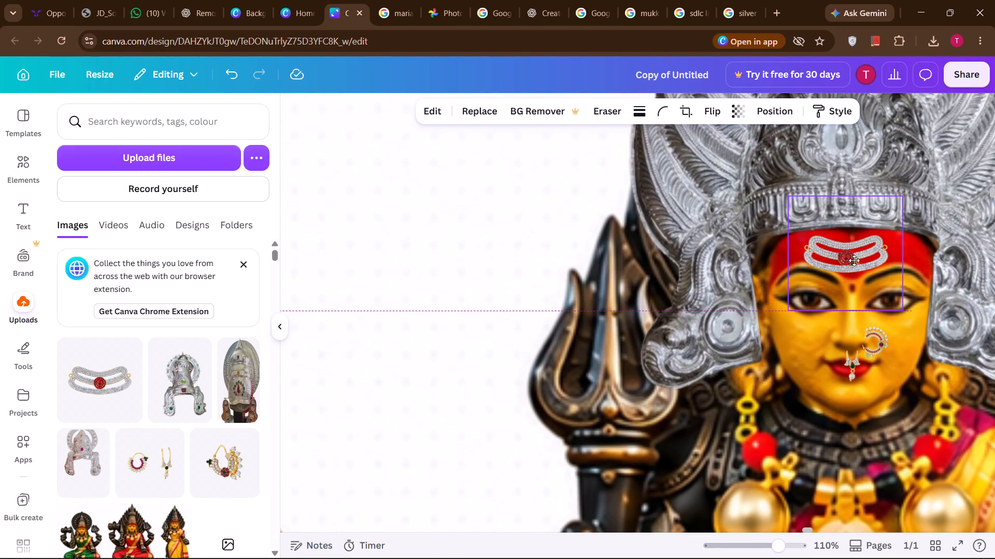
pyautogui.moveTo(854, 260); pyautogui.dragTo(859, 258)
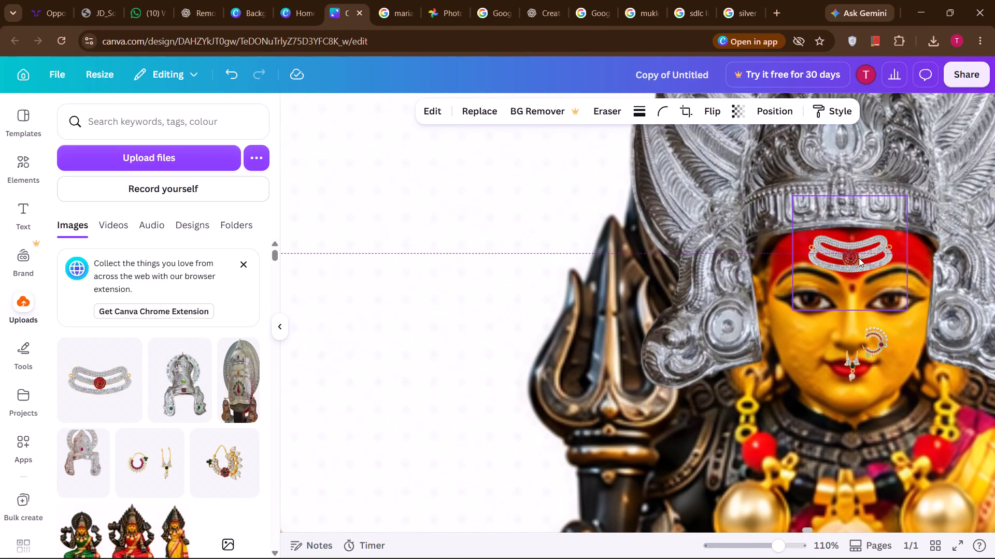
pyautogui.click(924, 281)
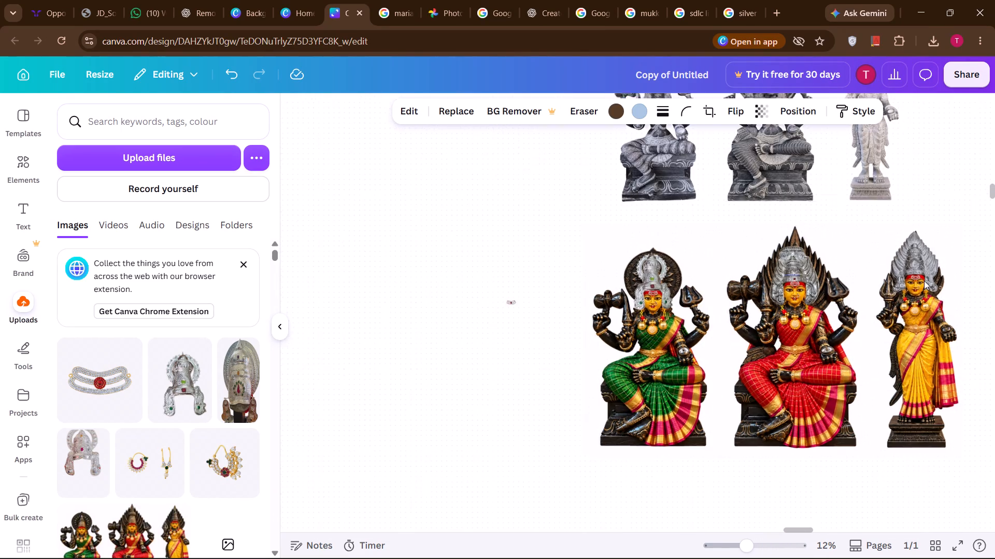
# Nudge the green-saree goddess's silver headpiece until it lines up with her forehead and face.
pyautogui.click(500, 328)
pyautogui.hscroll(-2, 500, 328)
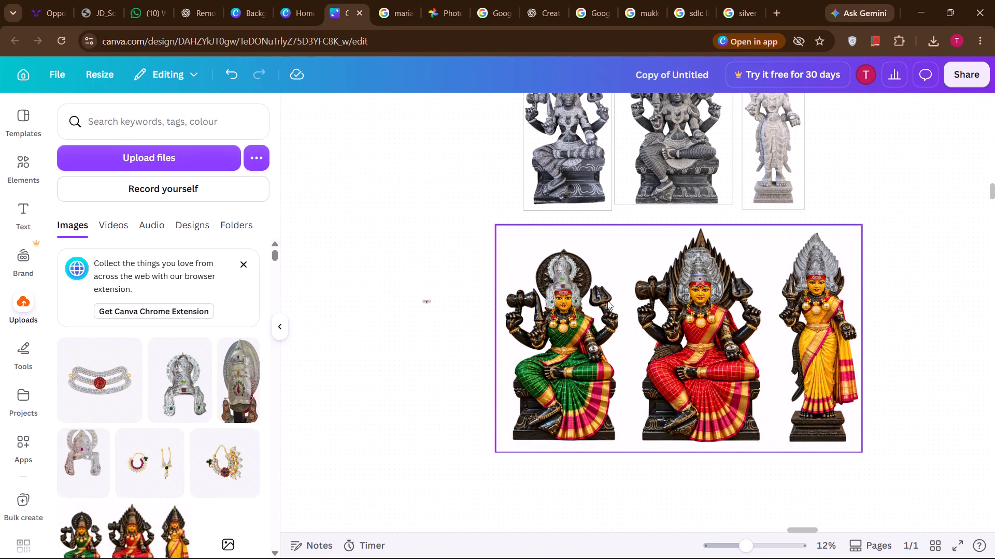
pyautogui.click(576, 290)
pyautogui.press('Right')
pyautogui.press('Right')
pyautogui.press('Right')
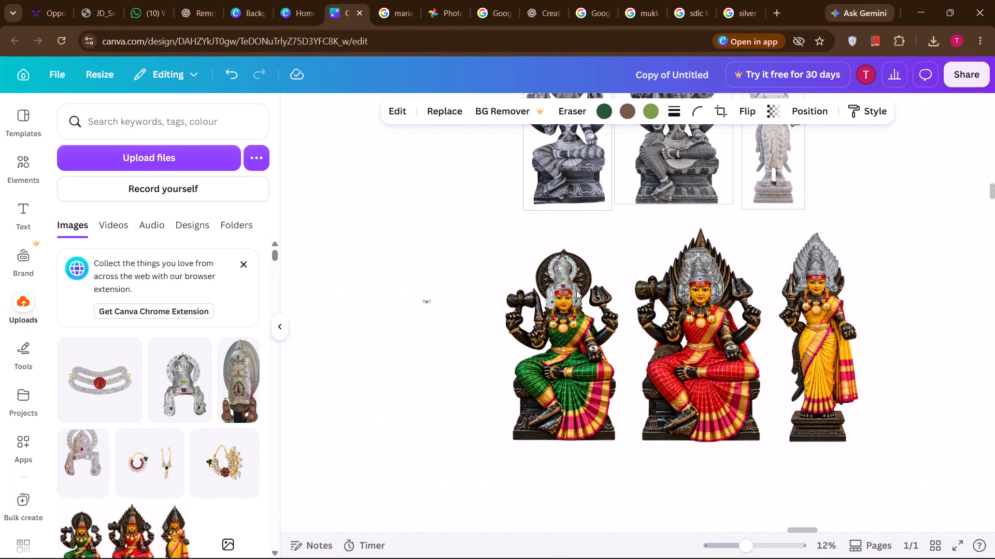
pyautogui.press('Right')
pyautogui.press('Right')
pyautogui.press('Down')
pyautogui.press('Up')
pyautogui.press('Up')
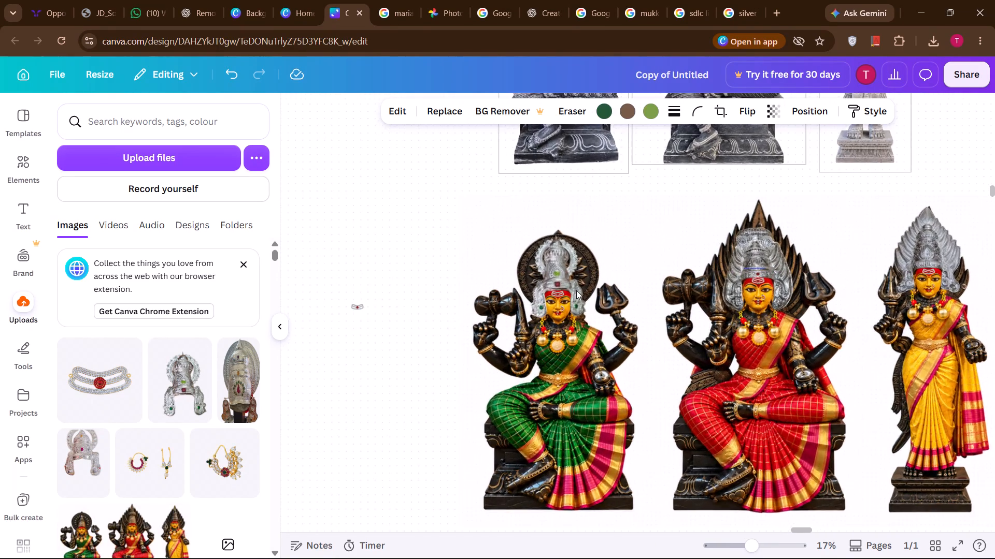
pyautogui.press('Left')
pyautogui.press('Left')
pyautogui.press('Left')
pyautogui.press('Left')
pyautogui.press('Left')
pyautogui.press('Left')
pyautogui.press('Left')
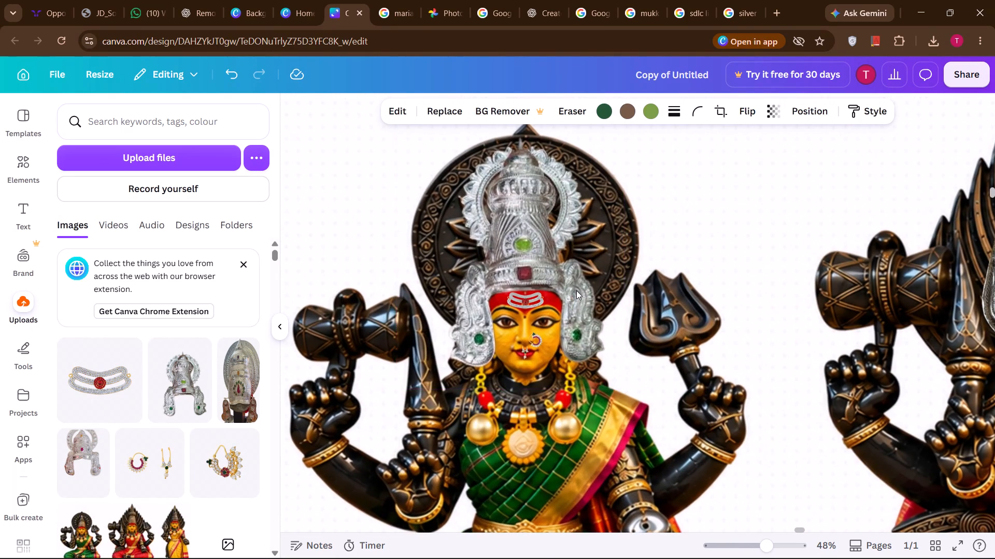
pyautogui.press('Right')
pyautogui.press('Right')
pyautogui.press('Right')
pyautogui.press('Down')
pyautogui.press('Down')
pyautogui.press('Down')
pyautogui.press('Down')
pyautogui.press('Down')
pyautogui.press('Down')
pyautogui.press('Down')
pyautogui.press('Down')
pyautogui.press('Down')
pyautogui.press('Down')
pyautogui.press('Down')
pyautogui.press('Down')
pyautogui.press('Down')
pyautogui.press('Down')
pyautogui.press('Down')
pyautogui.press('Down')
pyautogui.press('Down')
pyautogui.press('Down')
pyautogui.press('Down')
pyautogui.press('Down')
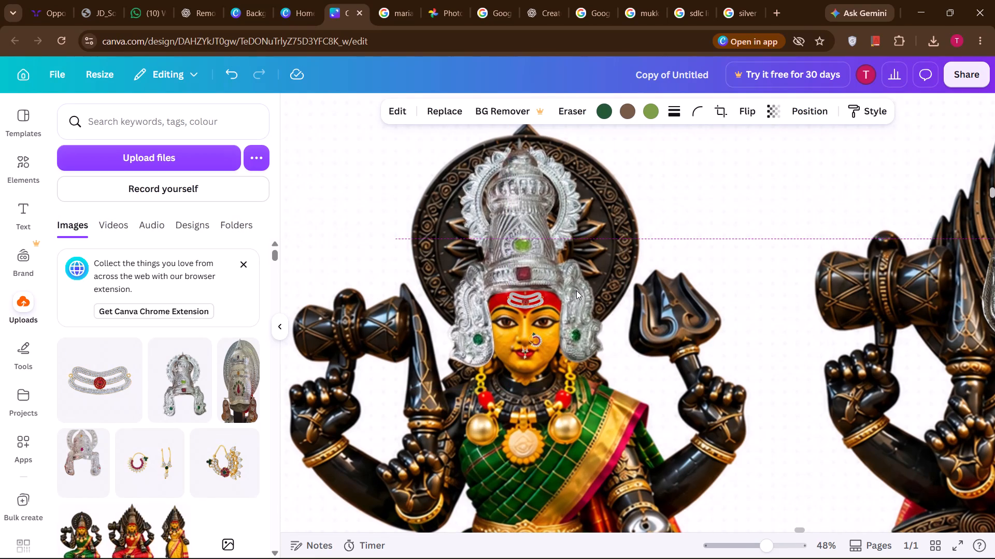
pyautogui.press('Up')
pyautogui.press('Up')
pyautogui.press('Up')
pyautogui.press('Up')
pyautogui.press('Up')
pyautogui.press('Up')
pyautogui.press('Up')
pyautogui.press('Up')
pyautogui.press('Up')
pyautogui.press('Up')
pyautogui.press('Up')
pyautogui.press('Up')
pyautogui.press('Up')
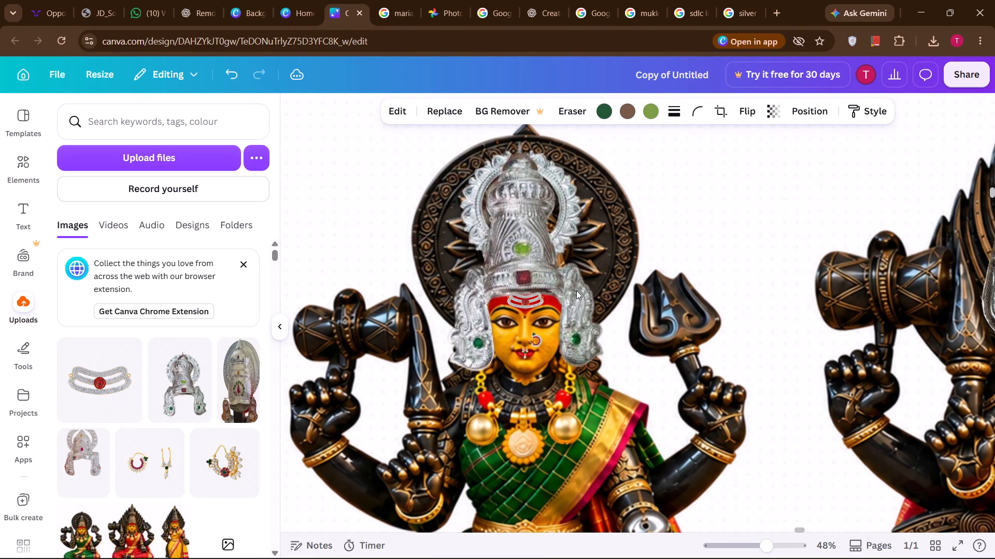
pyautogui.press('Up')
pyautogui.press('Up')
pyautogui.press('Up')
pyautogui.press('Up')
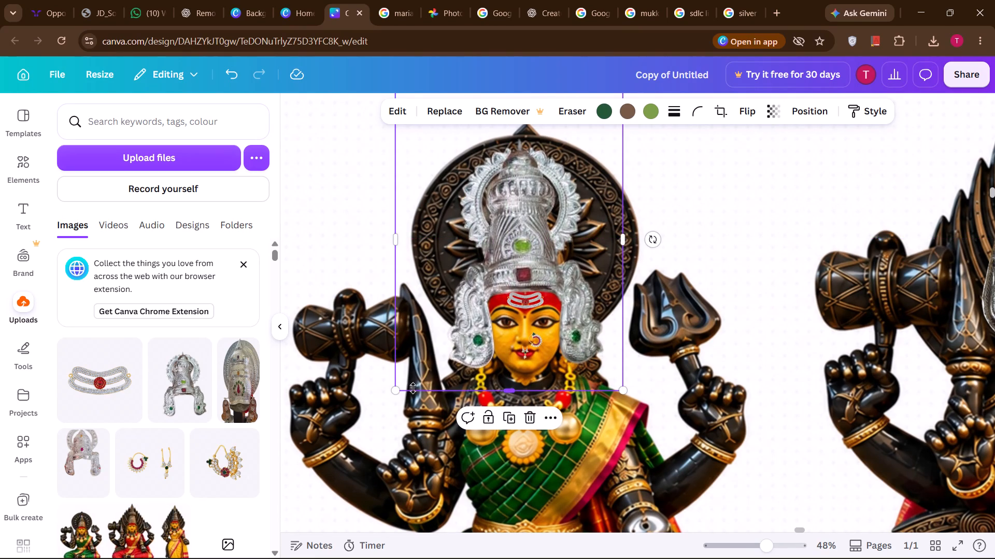
# Enlarge the green-saree goddess's silver headpiece slightly from its lower corner and nudge it to sit centred over her face.
pyautogui.moveTo(400, 386); pyautogui.dragTo(394, 389)
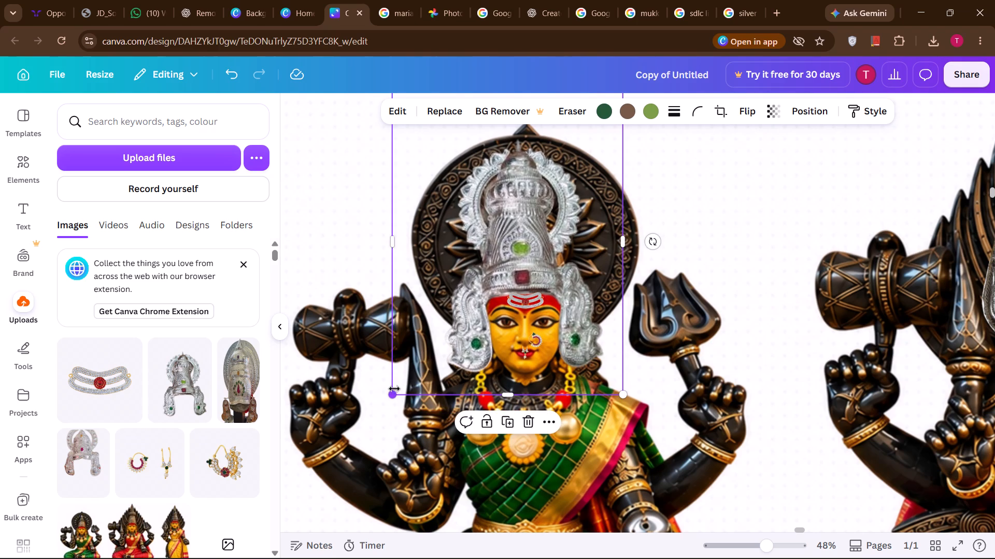
pyautogui.press('Right')
pyautogui.press('Right')
pyautogui.press('Right')
pyautogui.press('Right')
pyautogui.press('Right')
pyautogui.press('Right')
pyautogui.press('Right')
pyautogui.press('Right')
pyautogui.press('Right')
pyautogui.press('Right')
pyautogui.press('Up')
pyautogui.press('Up')
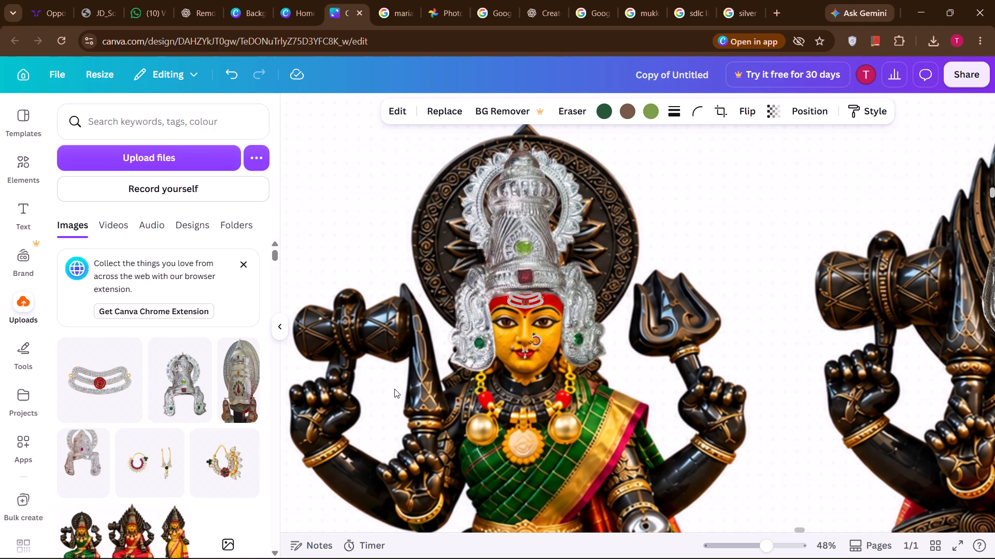
pyautogui.press('Left')
pyautogui.press('Left')
pyautogui.press('Left')
pyautogui.press('Left')
pyautogui.press('Up')
pyautogui.press('Up')
pyautogui.press('Up')
pyautogui.press('Up')
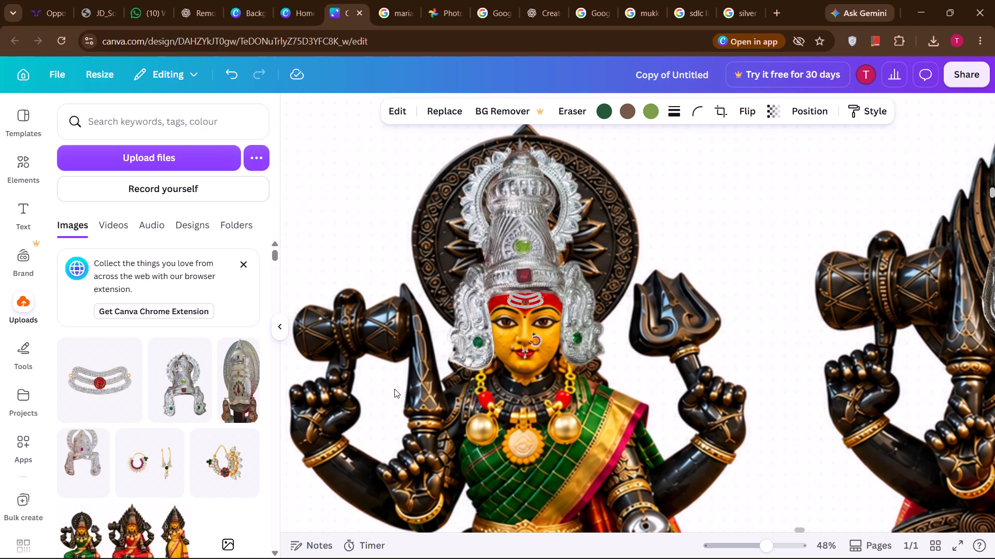
pyautogui.press('Up')
pyautogui.press('Right')
pyautogui.press('Left')
pyautogui.press('Left')
pyautogui.press('Right')
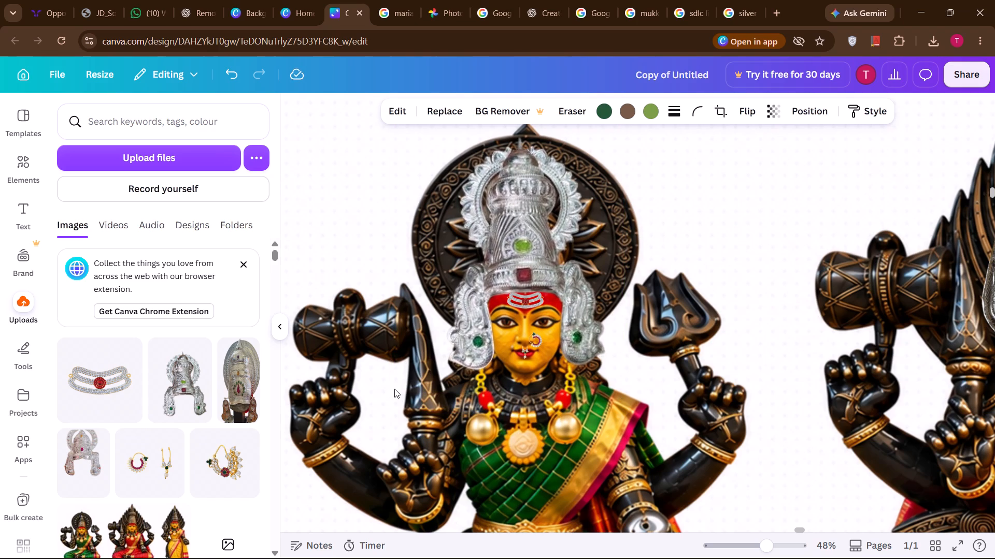
pyautogui.press('Up')
pyautogui.press('Left')
pyautogui.press('Right')
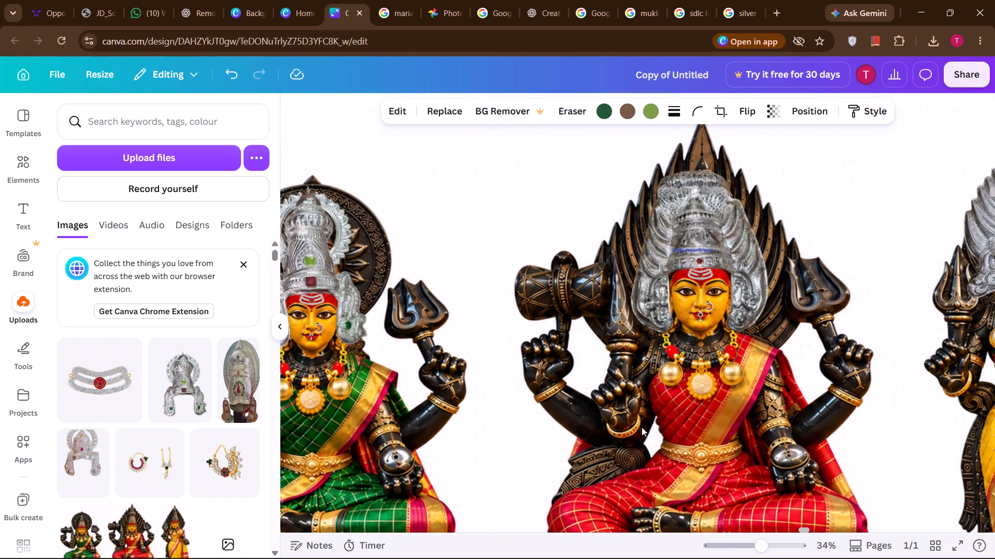
# Fine-tune the middle goddess's silver headpiece, nudging it slightly upward while keeping it centred on her head.
pyautogui.click(653, 260)
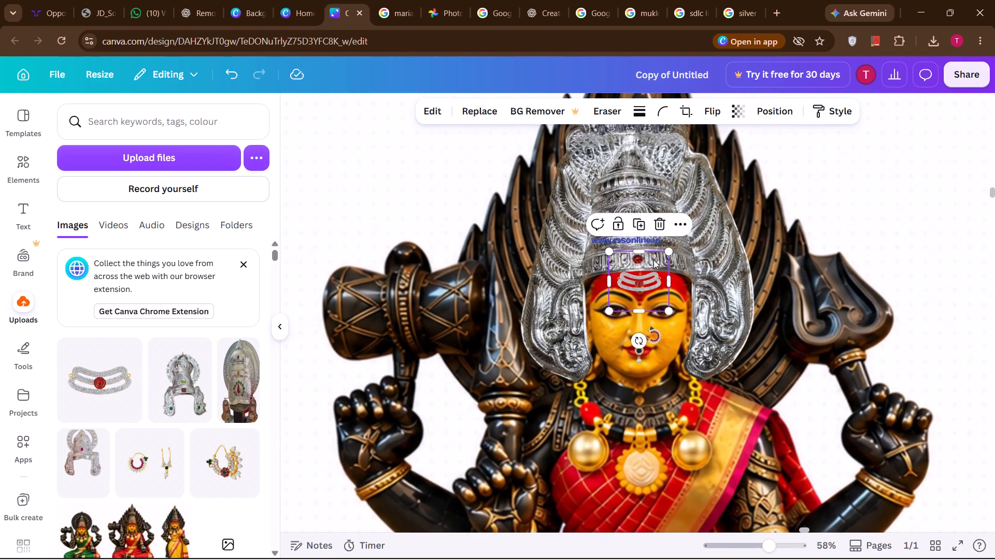
pyautogui.click(691, 247)
pyautogui.press('Right')
pyautogui.press('Right')
pyautogui.press('Right')
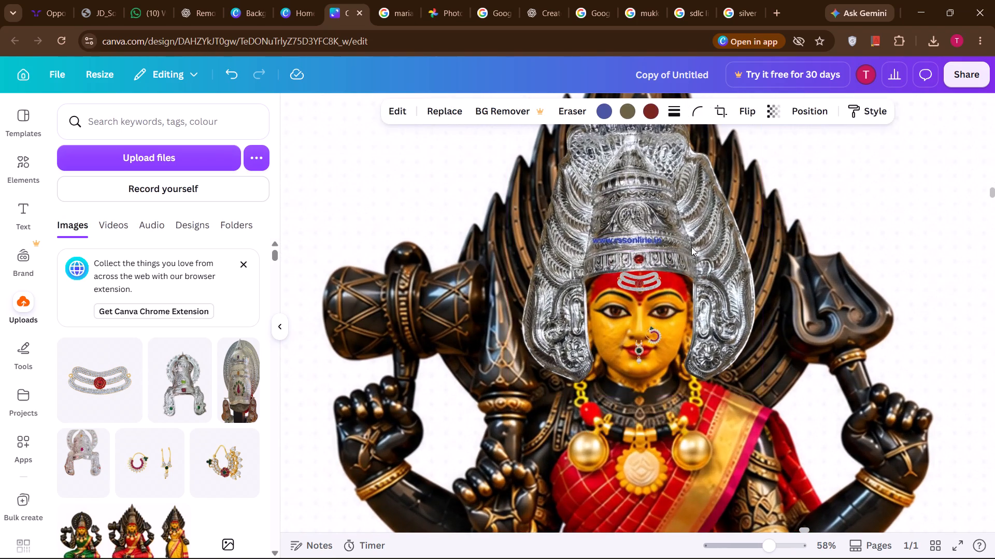
pyautogui.press('Right')
pyautogui.press('Left')
pyautogui.press('Left')
pyautogui.press('Left')
pyautogui.press('Left')
pyautogui.press('Up')
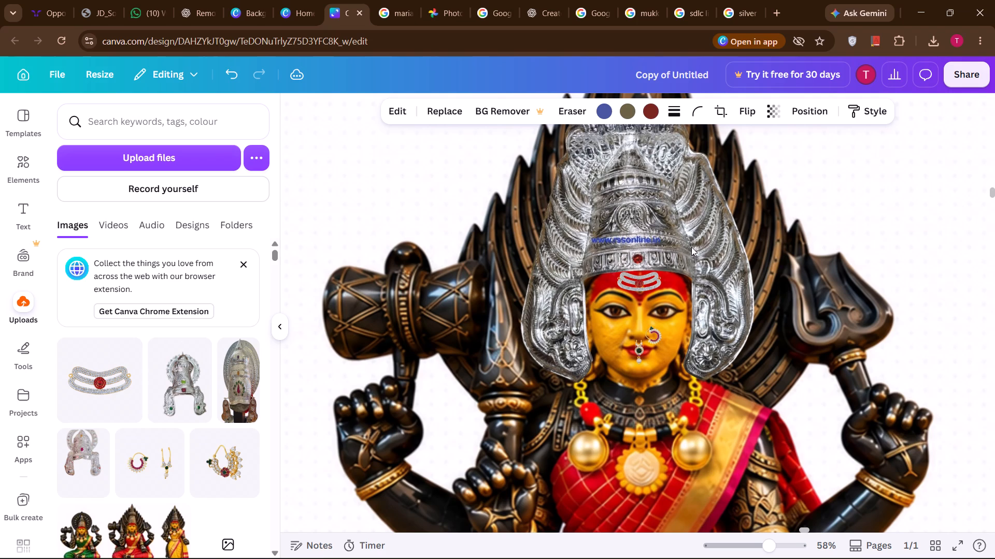
pyautogui.press('Up')
pyautogui.click(879, 175)
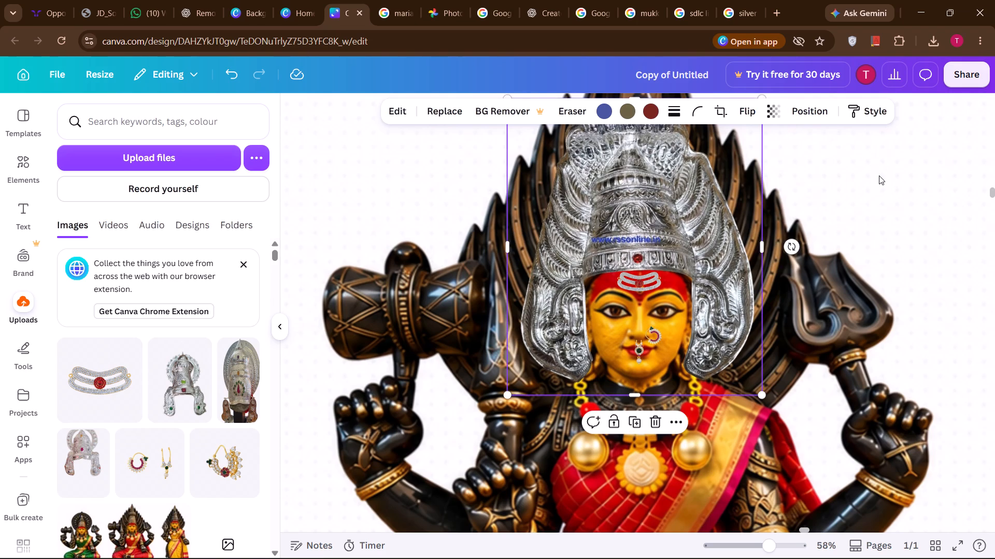
# Nudge the yellow-saree goddess's silver headpiece slightly right and down so it fits her head, and deselect it.
pyautogui.scroll(1, 879, 175)
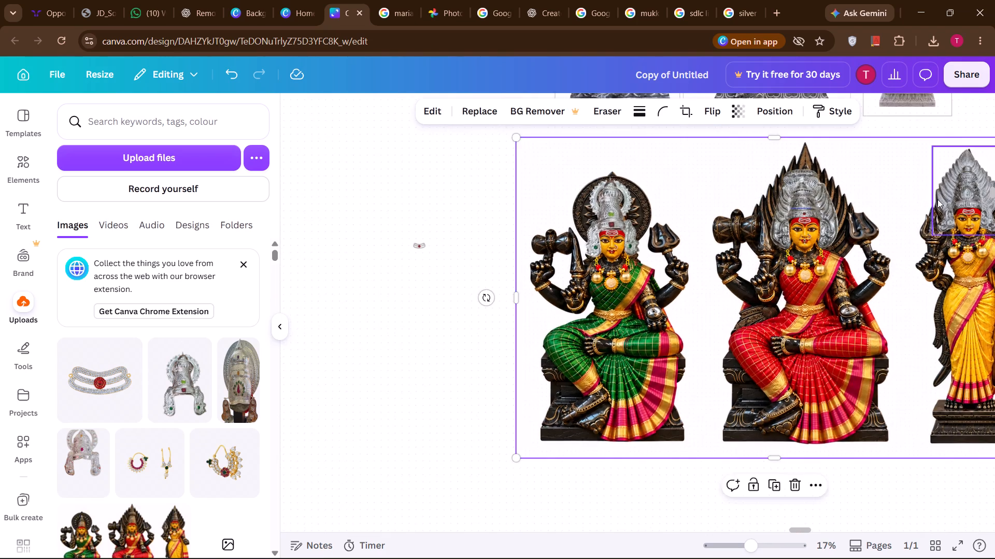
pyautogui.hscroll(-2, 937, 199)
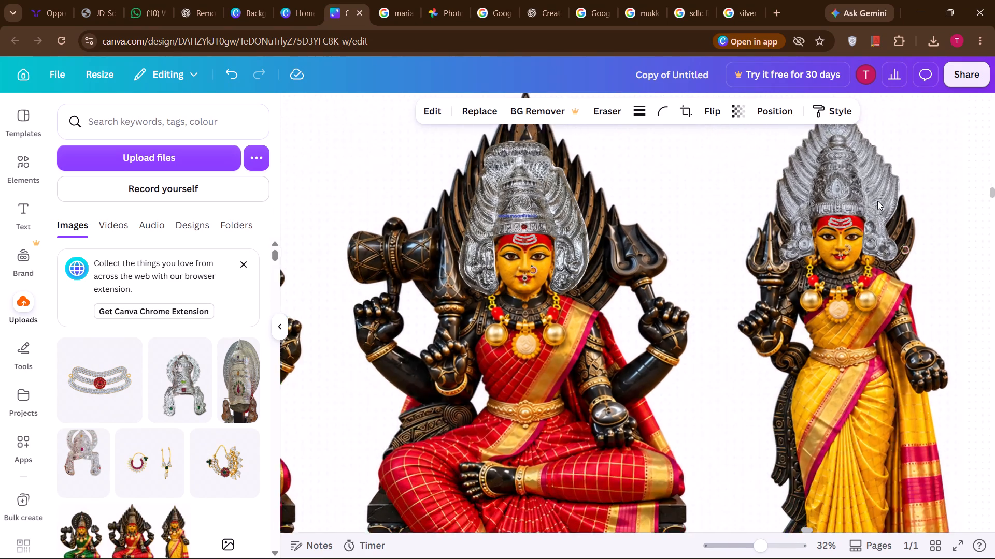
pyautogui.click(876, 207)
pyautogui.press('Right')
pyautogui.press('Right')
pyautogui.press('Right')
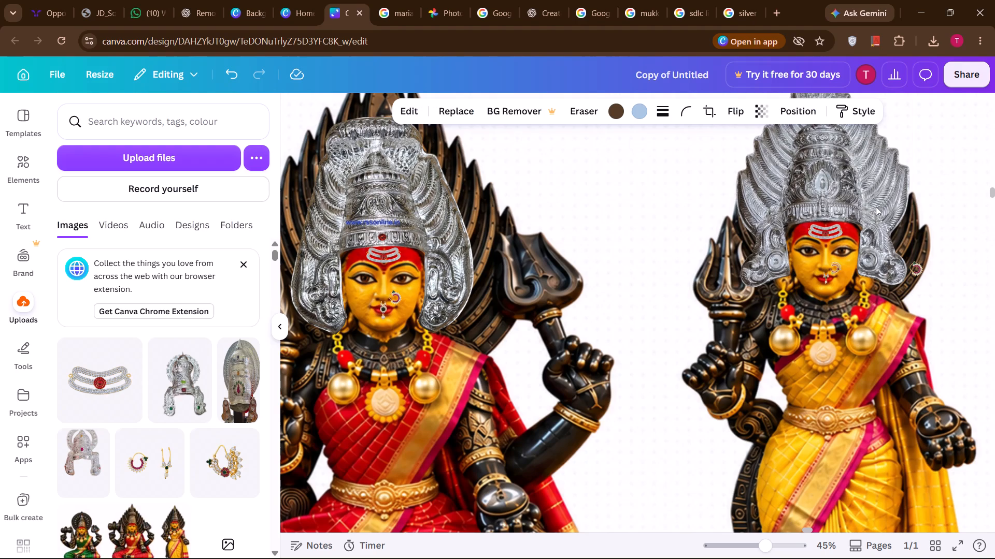
pyautogui.press('Down')
pyautogui.press('Down')
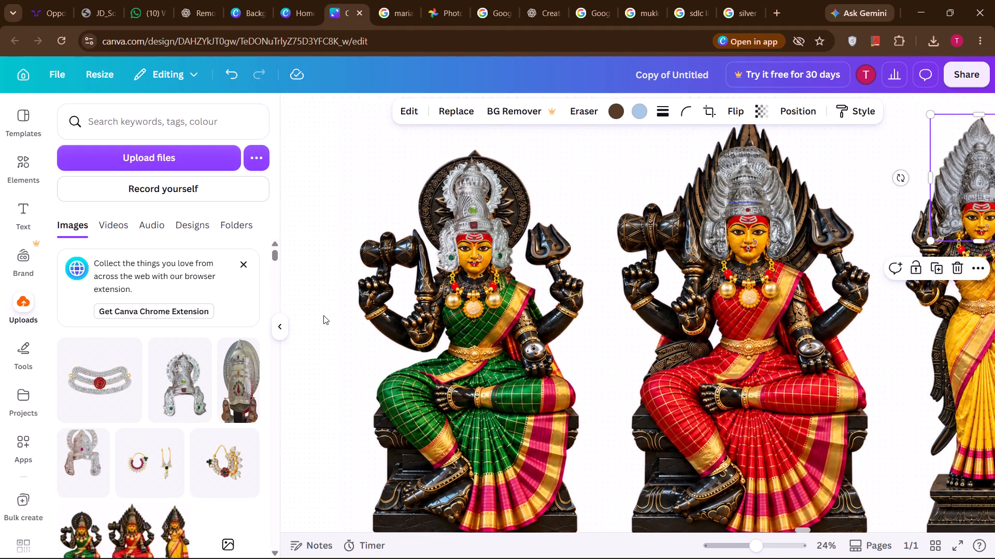
pyautogui.click(603, 375)
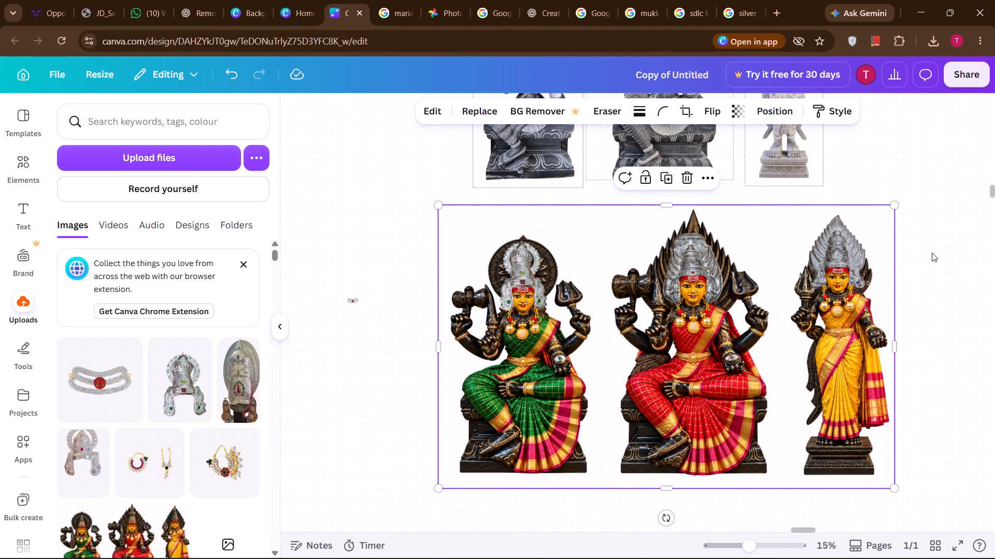
pyautogui.click(932, 253)
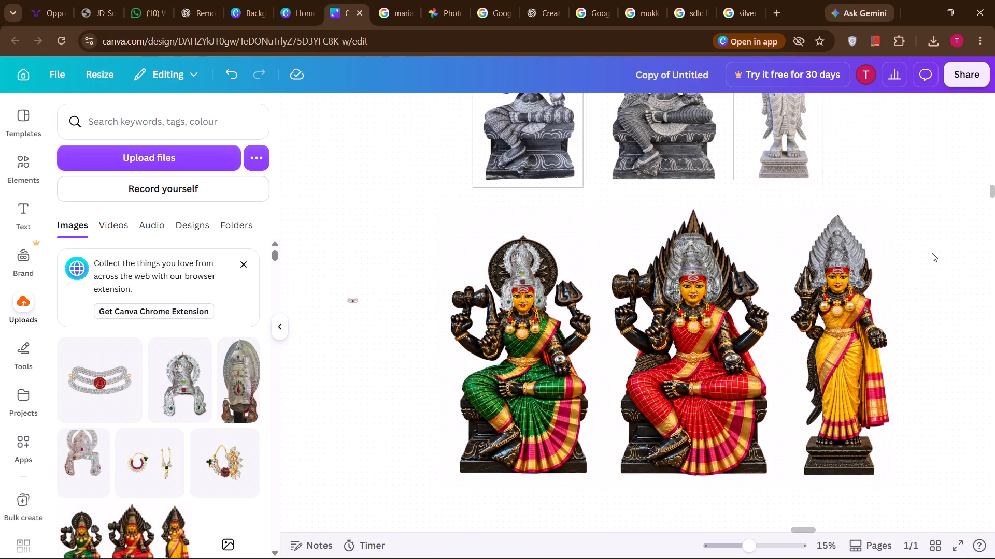
# Switch to the Google Images tab and search for silver kavacham, using the corrected spelling.
pyautogui.click(735, 0)
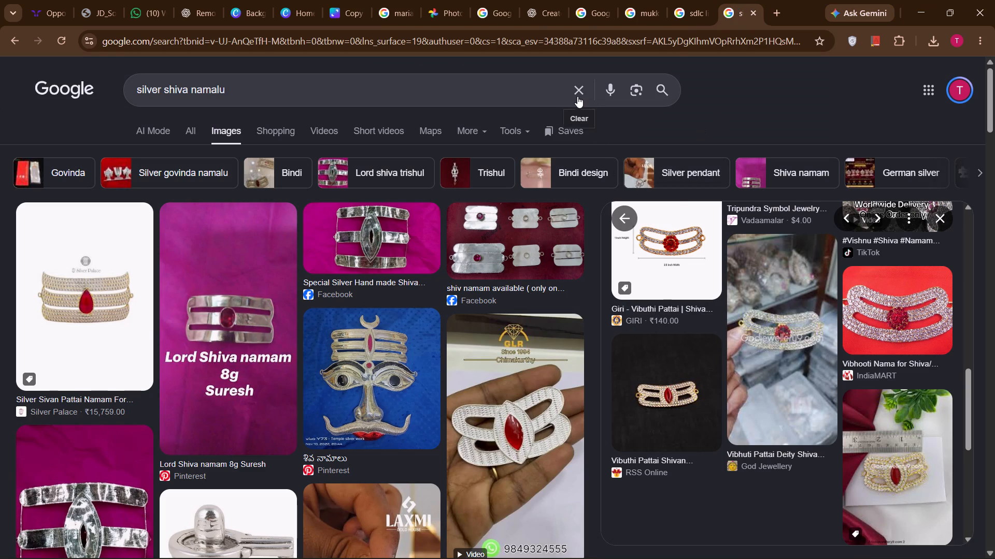
pyautogui.click(577, 96)
pyautogui.write('sikver')
pyautogui.press('space')
pyautogui.write('kavacham')
pyautogui.press('Return')
pyautogui.click(197, 226)
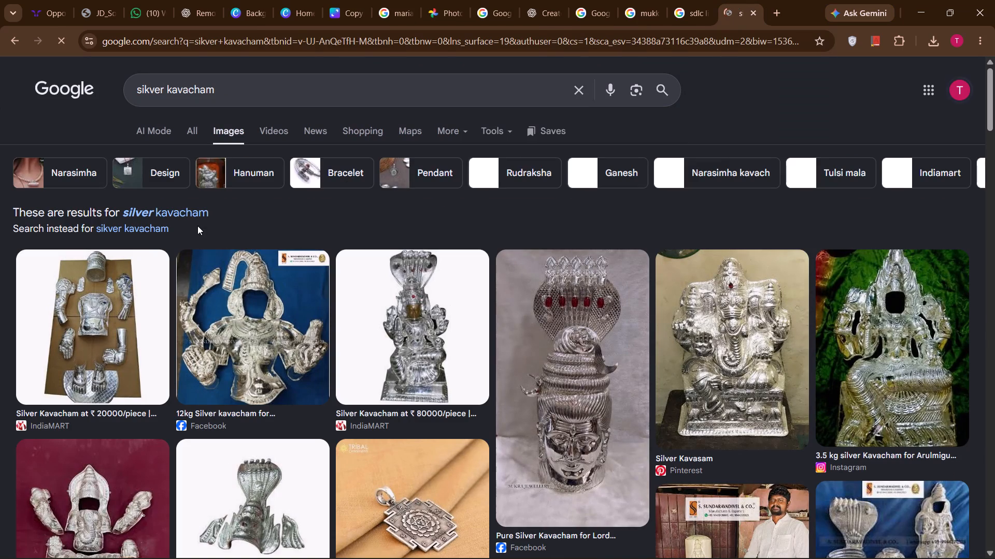
pyautogui.click(195, 216)
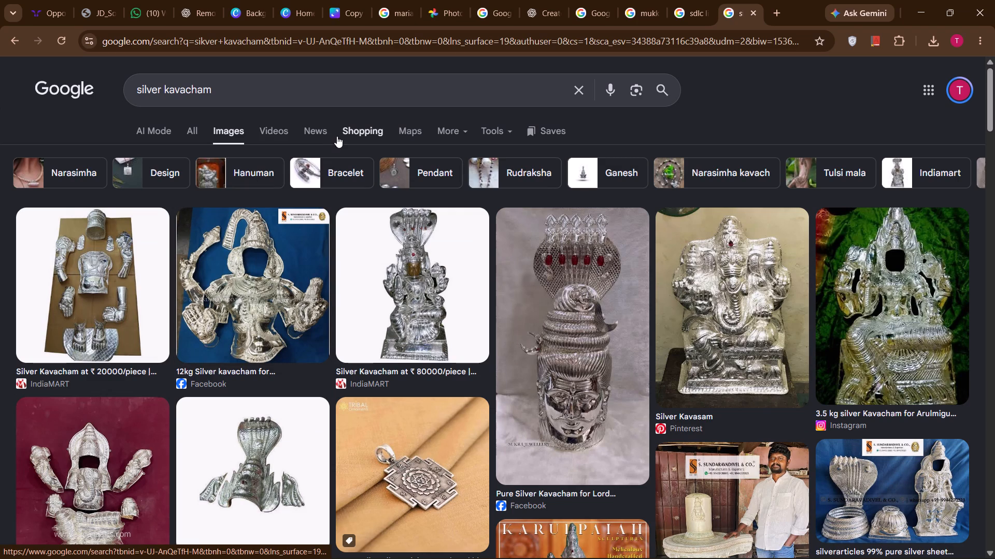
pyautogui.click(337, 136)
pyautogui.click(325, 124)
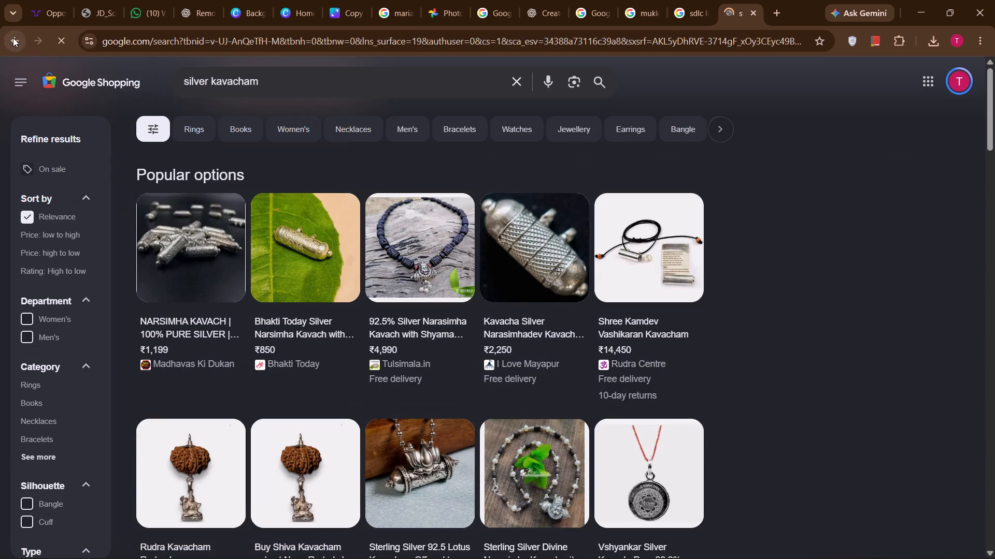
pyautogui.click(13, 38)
# Refine the kavacham image search by adding "amman".
pyautogui.click(230, 90)
pyautogui.press('space')
pyautogui.write('amman')
pyautogui.press('Return')
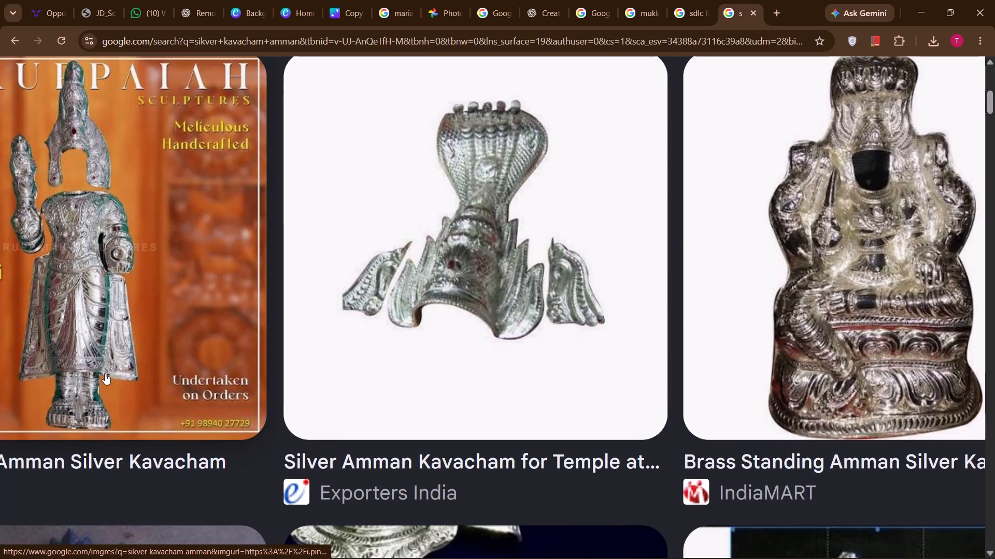
# Preview the Bhagavathi Amman Silver Kavacham image, inspect its headpiece and body pieces up close, and close the preview.
pyautogui.click(48, 330)
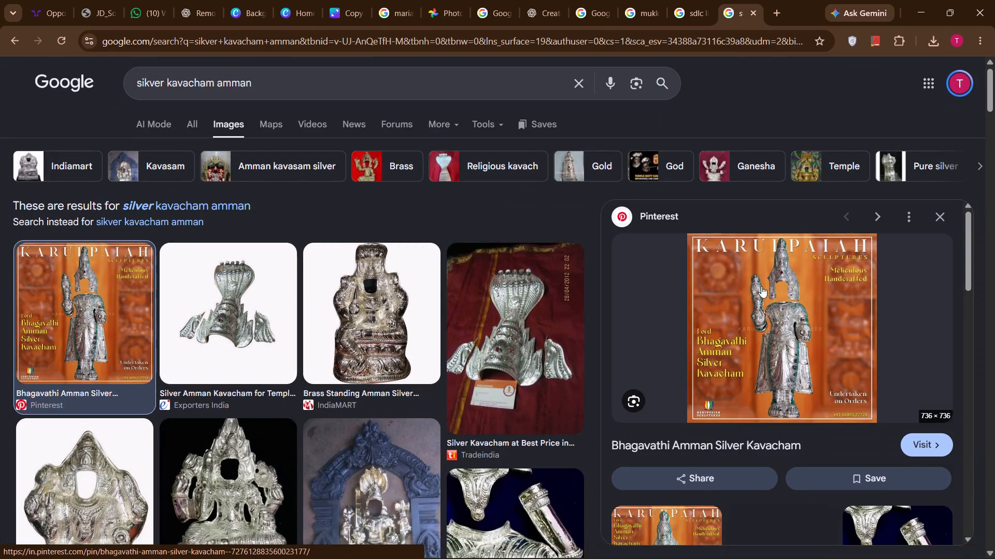
pyautogui.hscroll(-1, 776, 284)
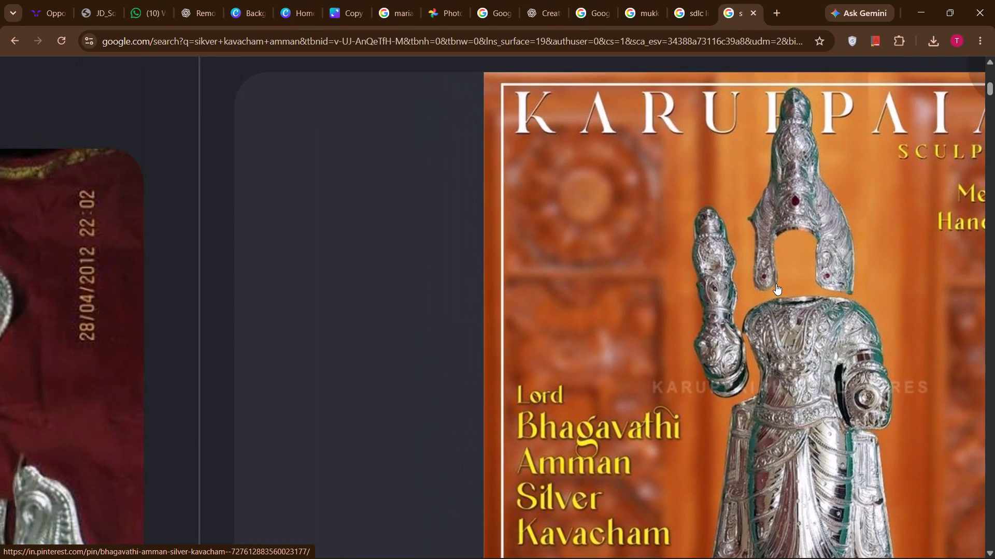
pyautogui.hscroll(-2, 776, 284)
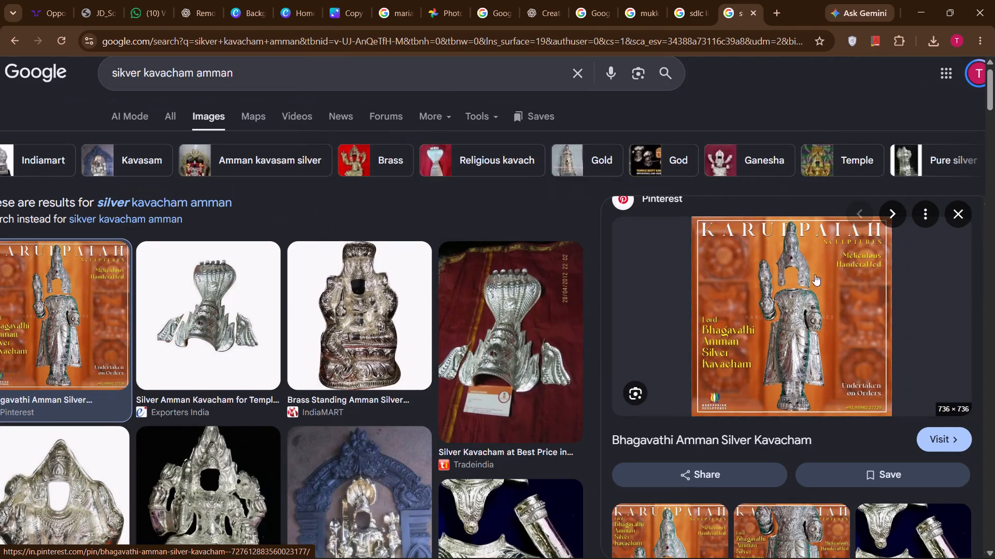
pyautogui.click(969, 212)
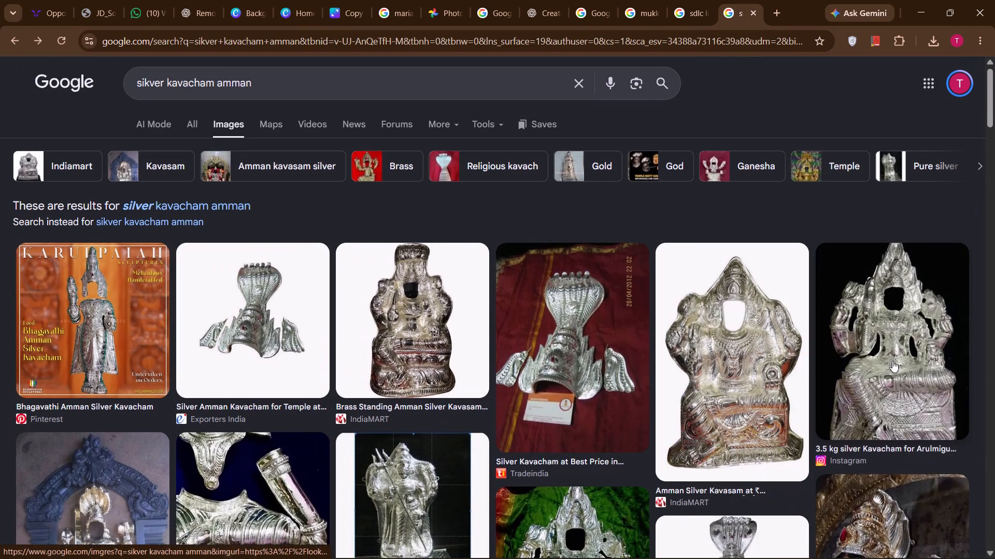
# Browse the kavacham amman image results and preview IndiaMART's gold seated Amman kavasam, closing its preview and the accidentally opened product page.
pyautogui.scroll(-1, 892, 361)
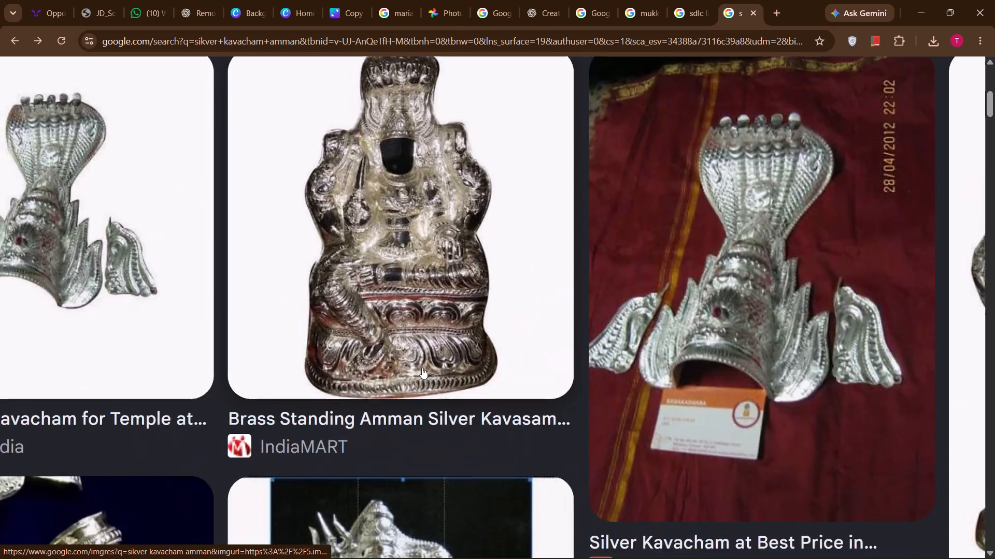
pyautogui.scroll(-3, 422, 367)
pyautogui.scroll(2, 684, 341)
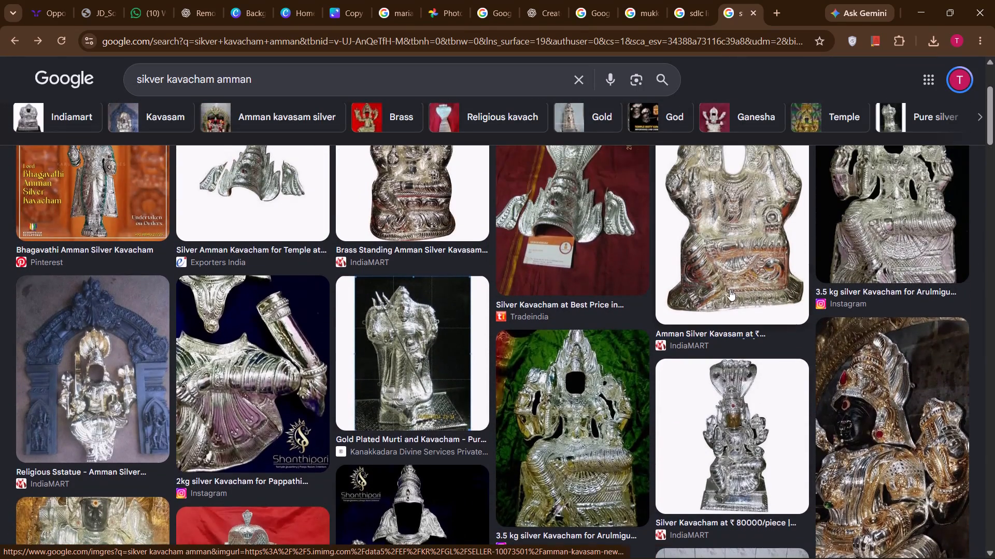
pyautogui.scroll(1, 730, 287)
pyautogui.scroll(-3, 730, 287)
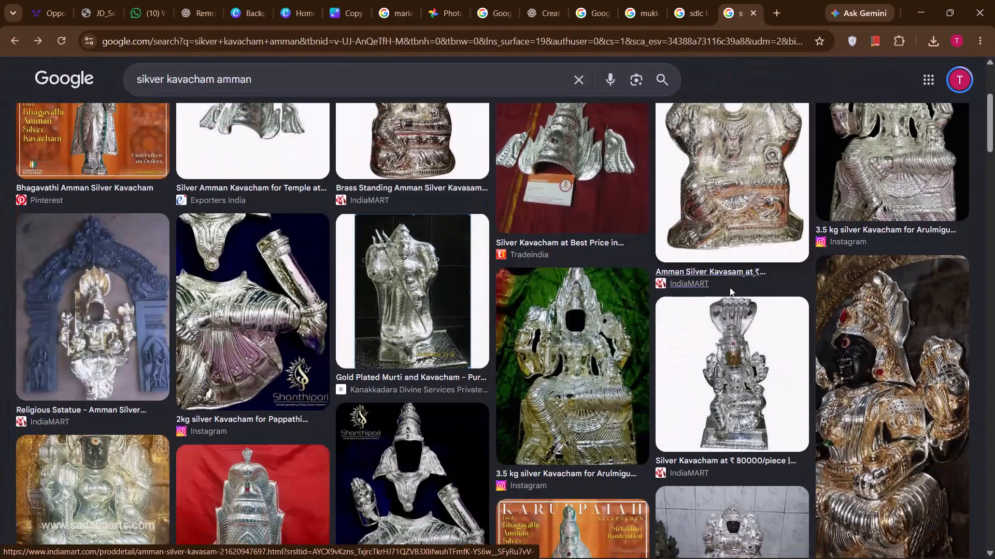
pyautogui.scroll(-3, 762, 336)
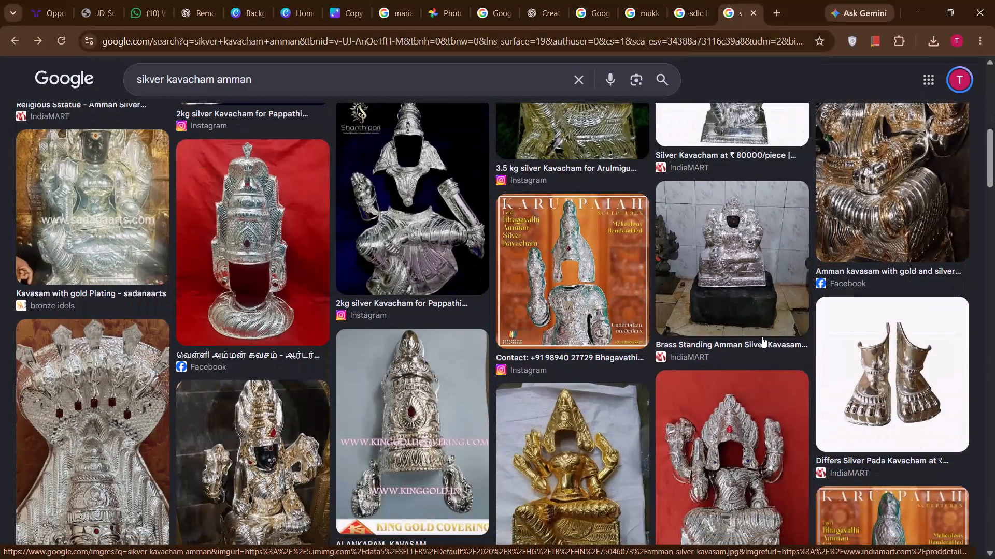
pyautogui.scroll(-3, 762, 336)
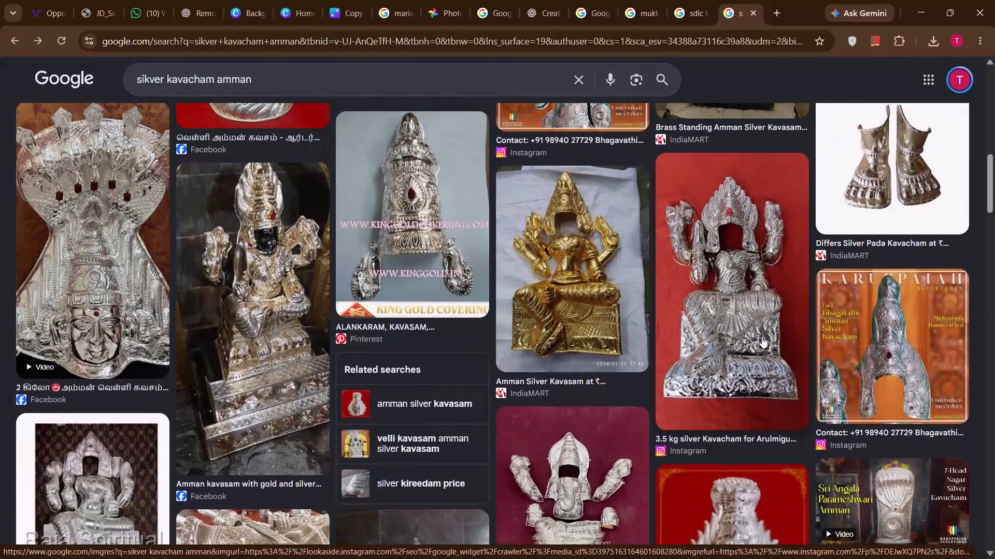
pyautogui.click(544, 264)
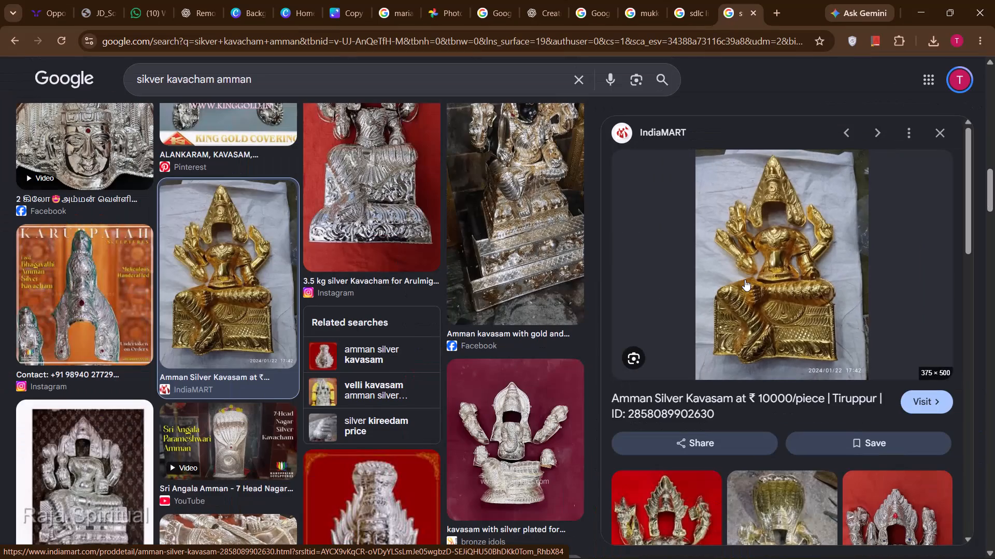
pyautogui.click(940, 149)
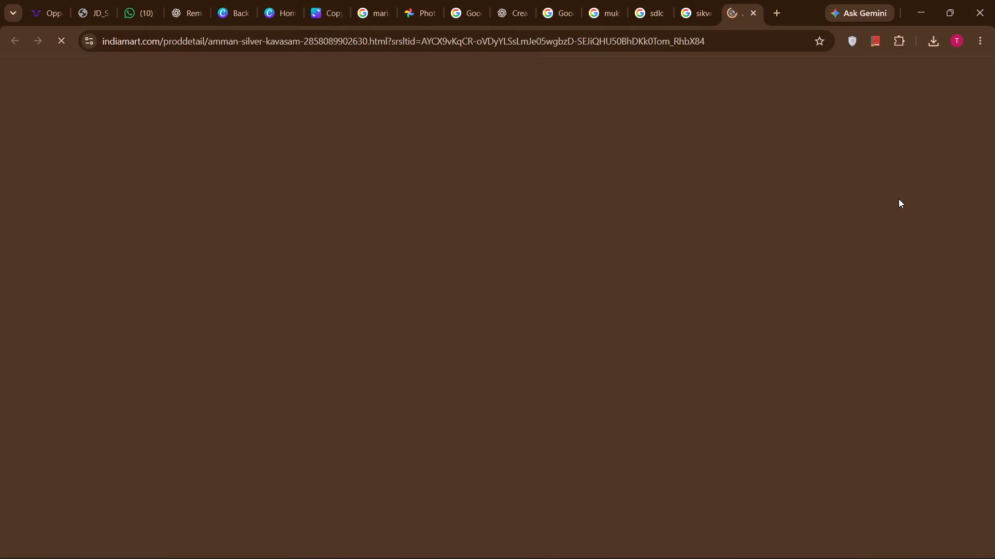
pyautogui.click(756, 10)
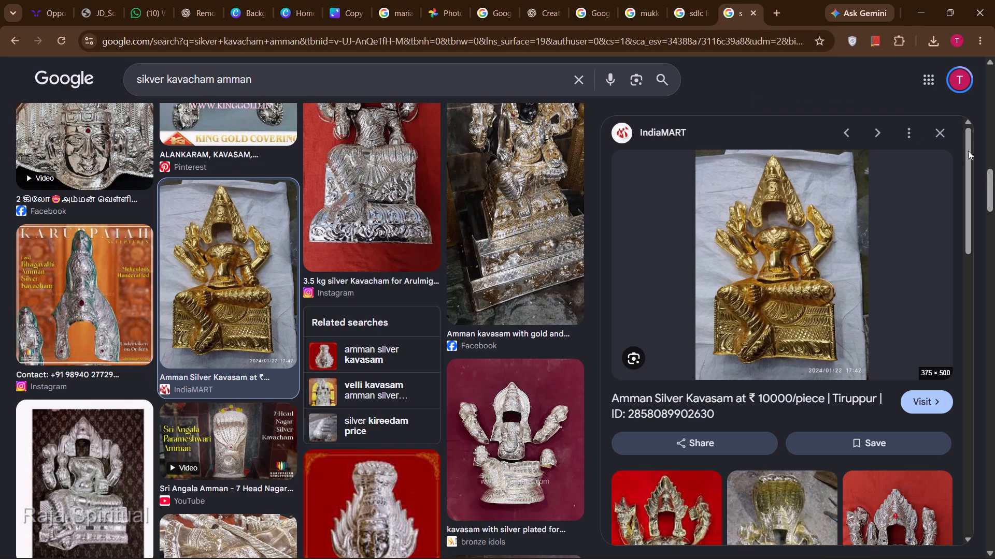
pyautogui.click(935, 135)
# Look further through the kavacham amman image results for usable silver pieces.
pyautogui.scroll(-1, 912, 280)
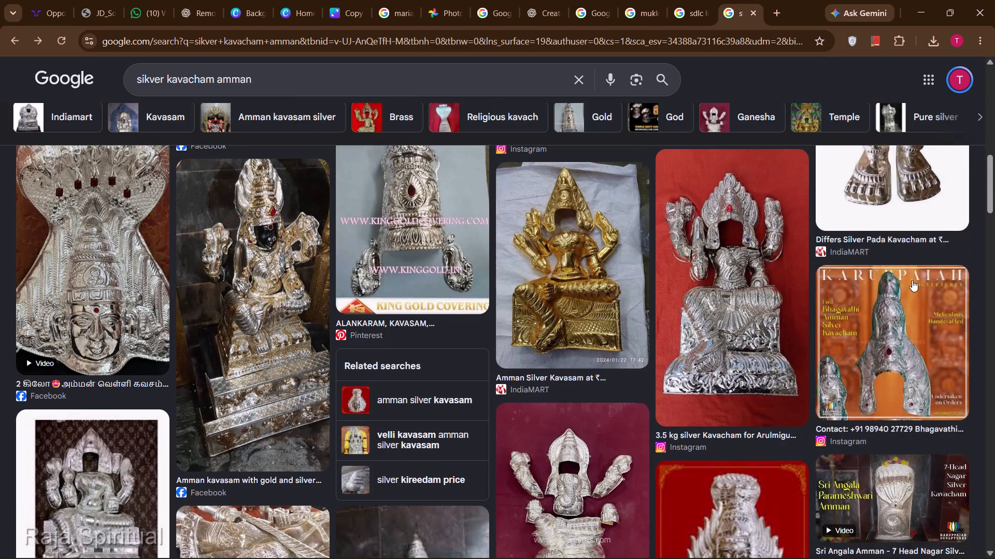
pyautogui.scroll(-2, 912, 280)
pyautogui.scroll(3, 912, 280)
pyautogui.scroll(-7, 912, 280)
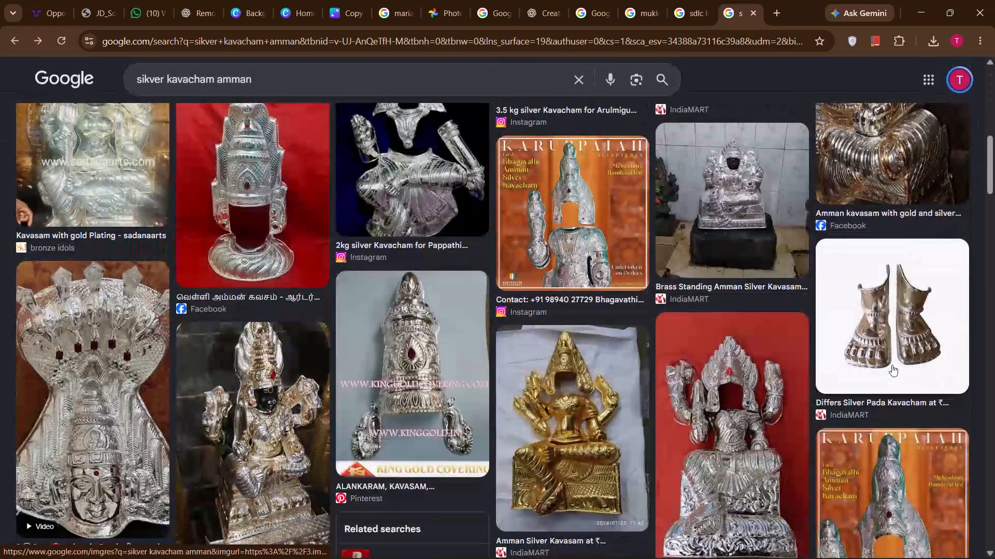
pyautogui.scroll(-4, 892, 365)
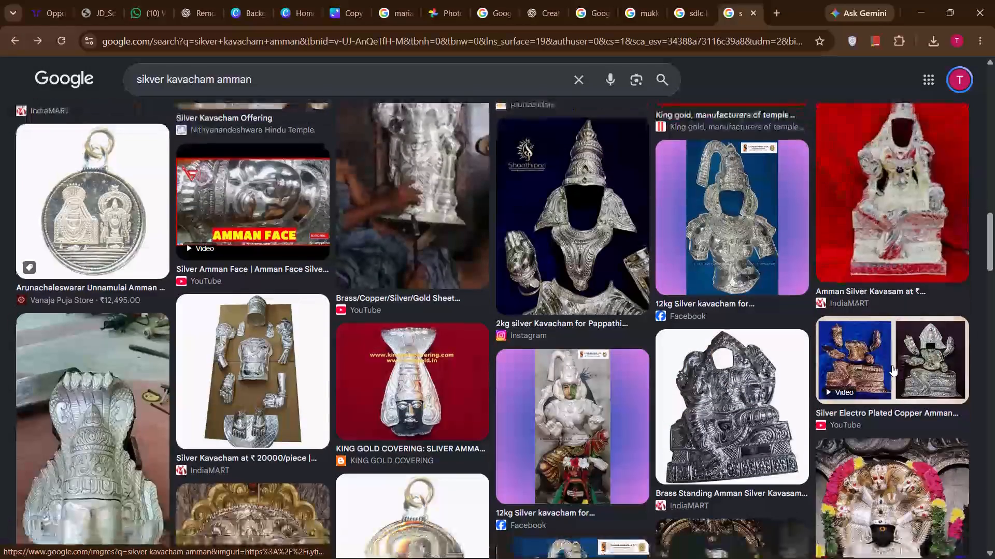
pyautogui.scroll(-3, 892, 365)
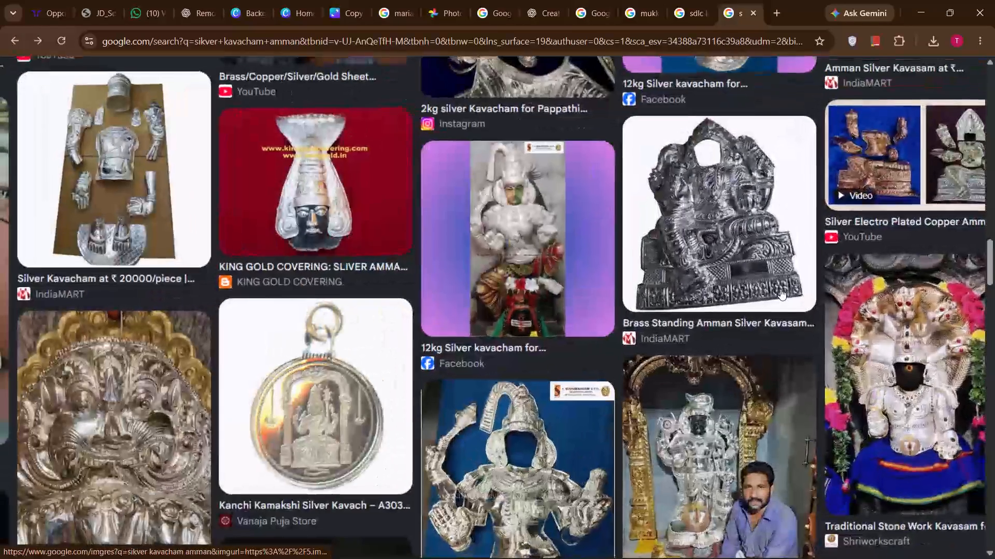
pyautogui.scroll(-4, 780, 289)
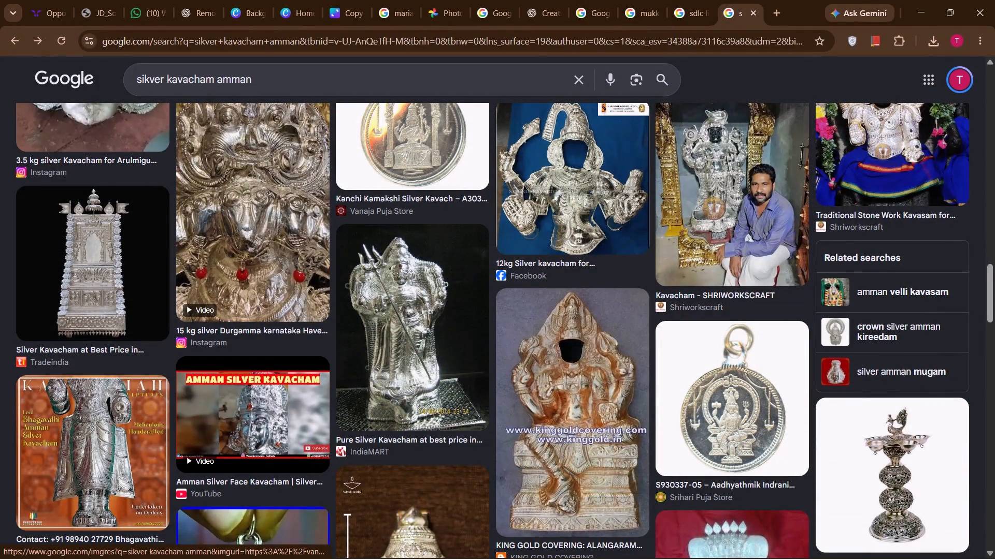
# Add "trishulam" to the kavacham amman image search and look over the results.
pyautogui.click(316, 69)
pyautogui.press('space')
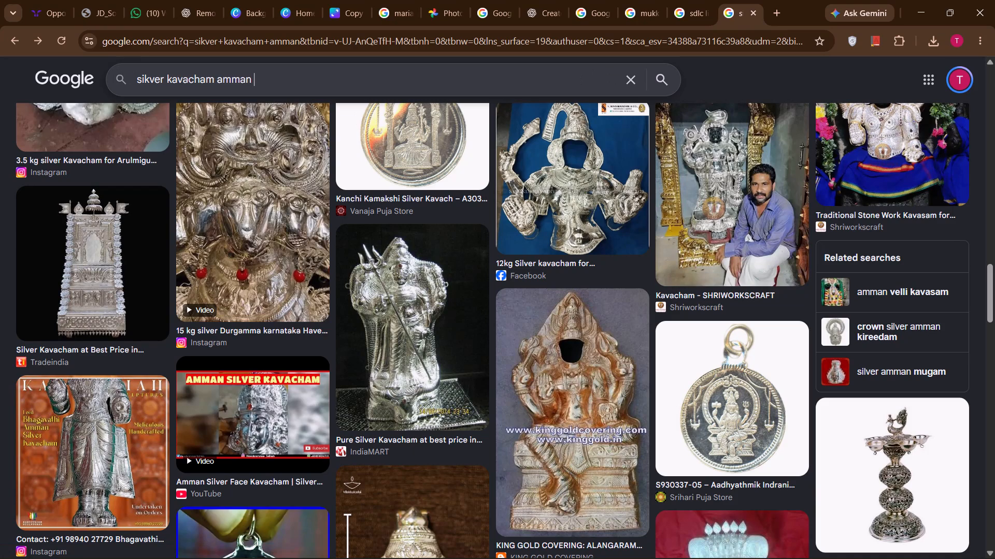
pyautogui.write('tri')
pyautogui.write('shulam')
pyautogui.press('Return')
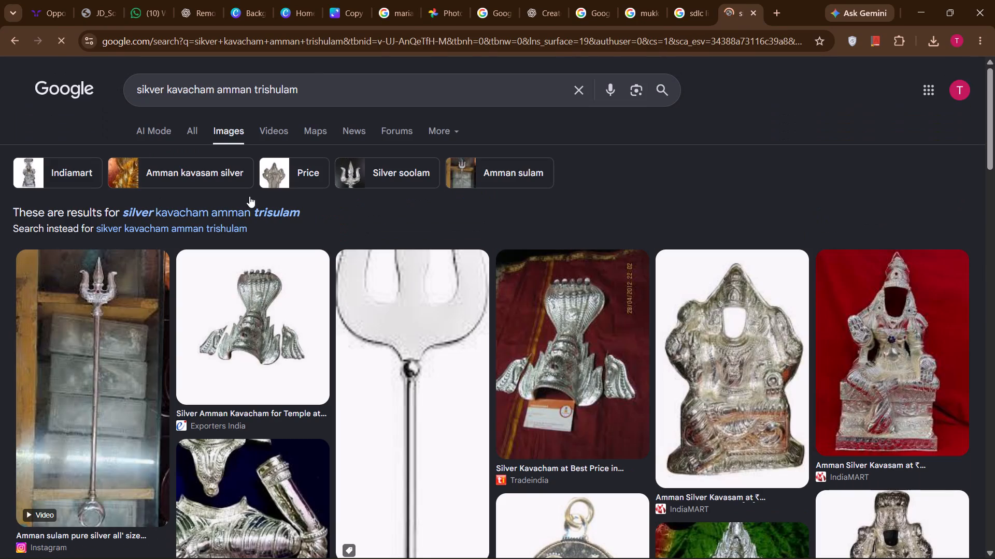
pyautogui.scroll(-2, 386, 354)
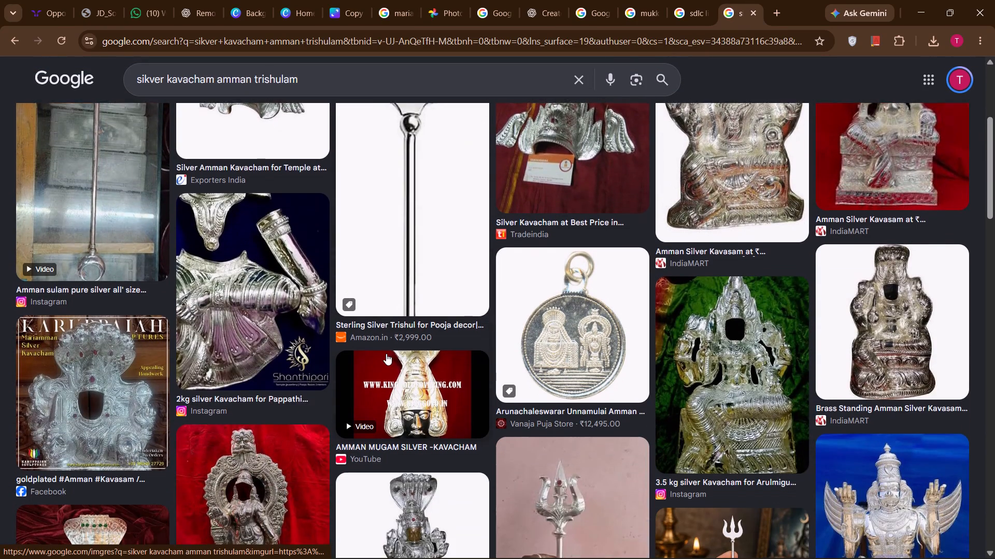
pyautogui.scroll(-3, 386, 354)
pyautogui.scroll(4, 386, 354)
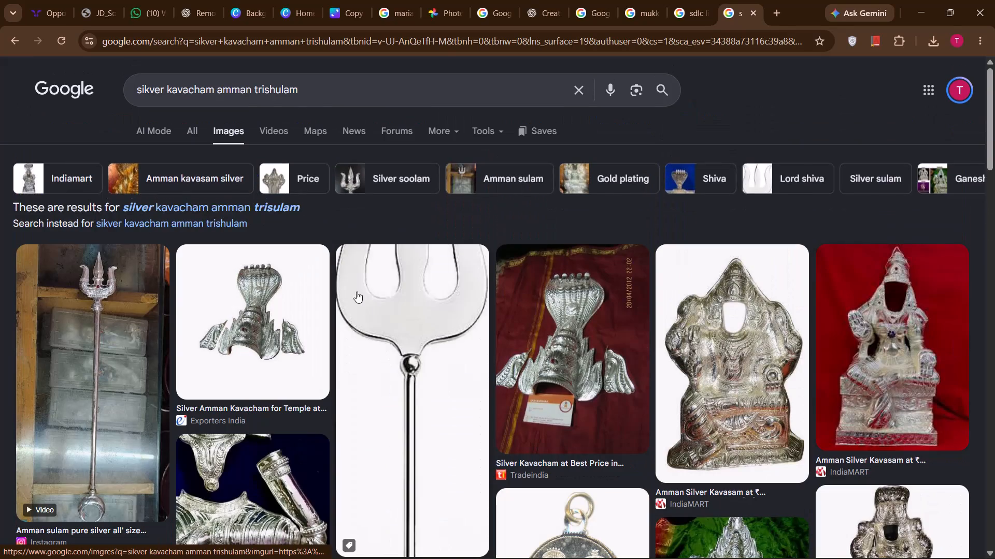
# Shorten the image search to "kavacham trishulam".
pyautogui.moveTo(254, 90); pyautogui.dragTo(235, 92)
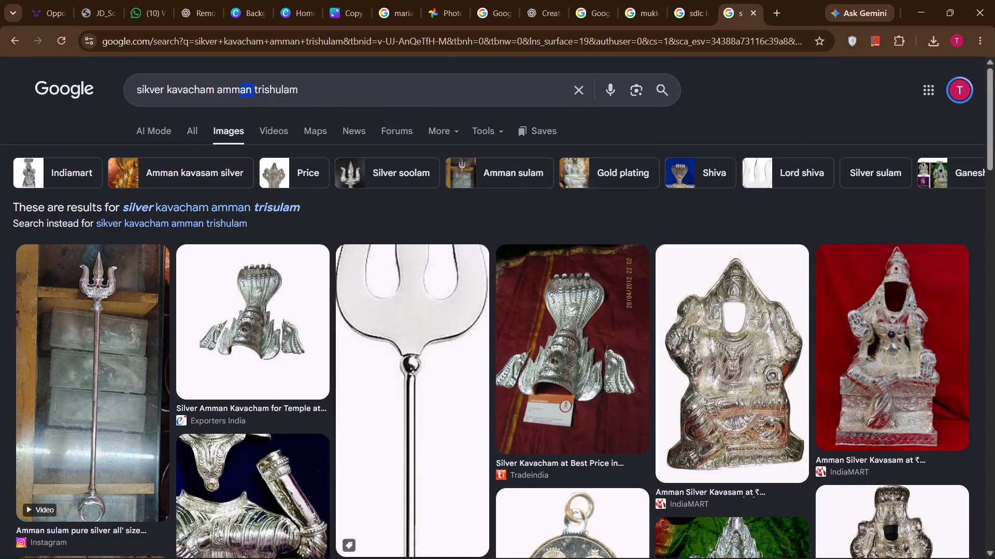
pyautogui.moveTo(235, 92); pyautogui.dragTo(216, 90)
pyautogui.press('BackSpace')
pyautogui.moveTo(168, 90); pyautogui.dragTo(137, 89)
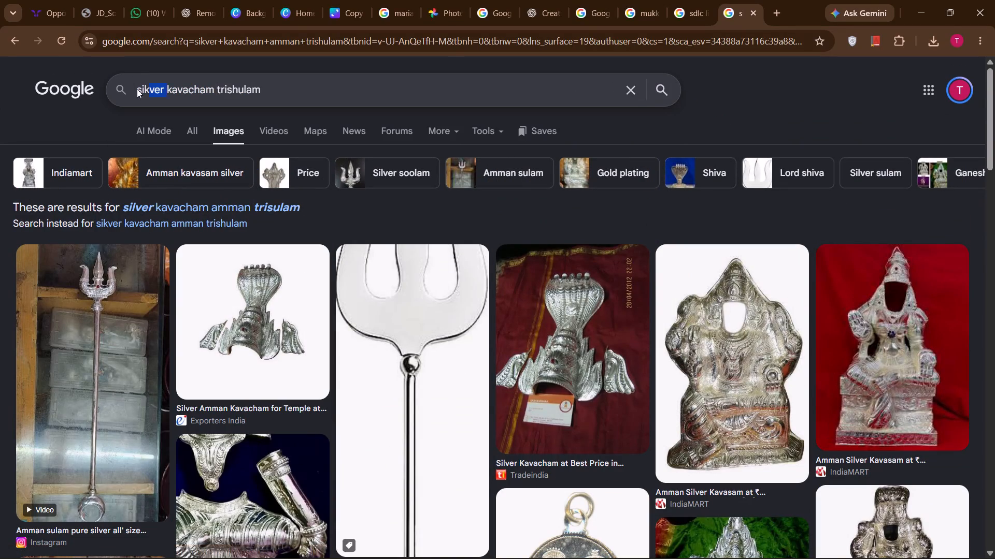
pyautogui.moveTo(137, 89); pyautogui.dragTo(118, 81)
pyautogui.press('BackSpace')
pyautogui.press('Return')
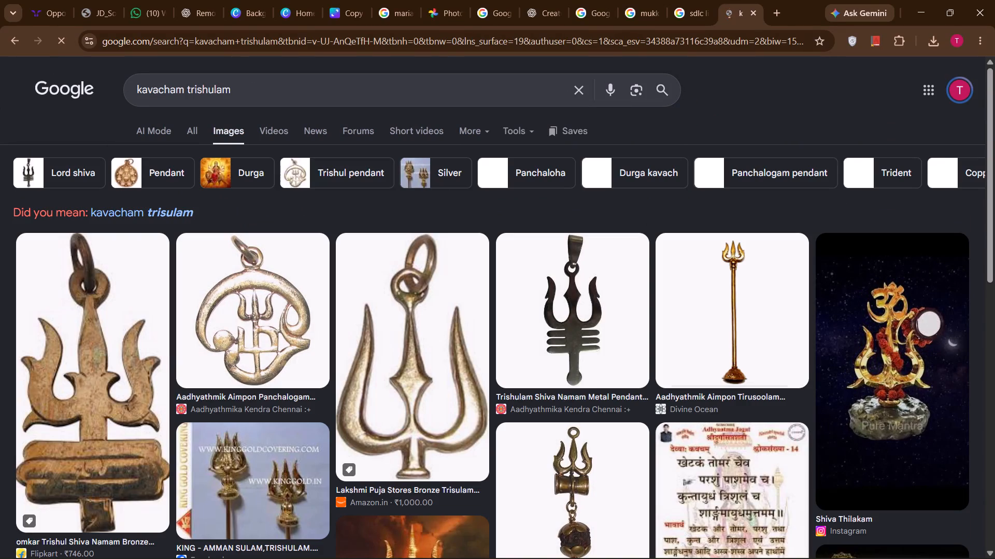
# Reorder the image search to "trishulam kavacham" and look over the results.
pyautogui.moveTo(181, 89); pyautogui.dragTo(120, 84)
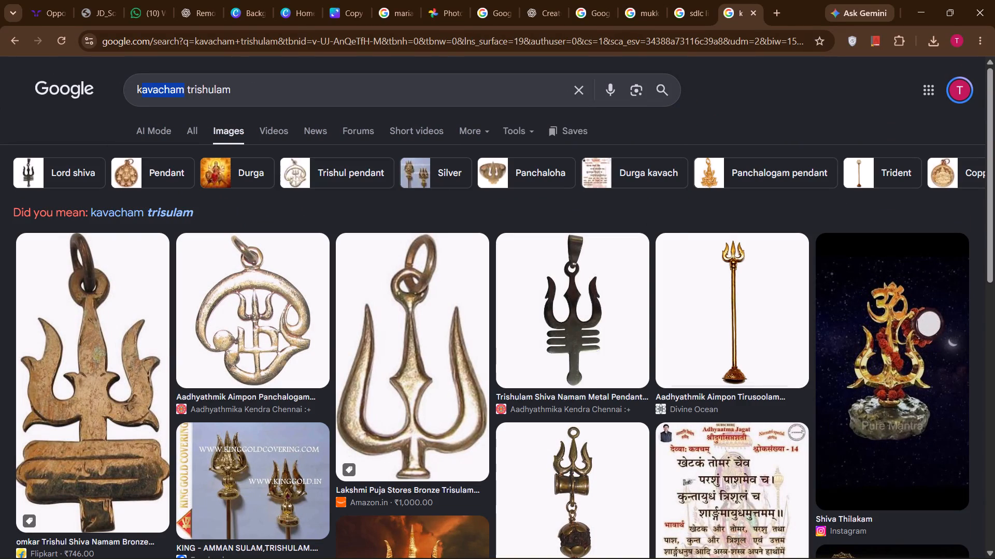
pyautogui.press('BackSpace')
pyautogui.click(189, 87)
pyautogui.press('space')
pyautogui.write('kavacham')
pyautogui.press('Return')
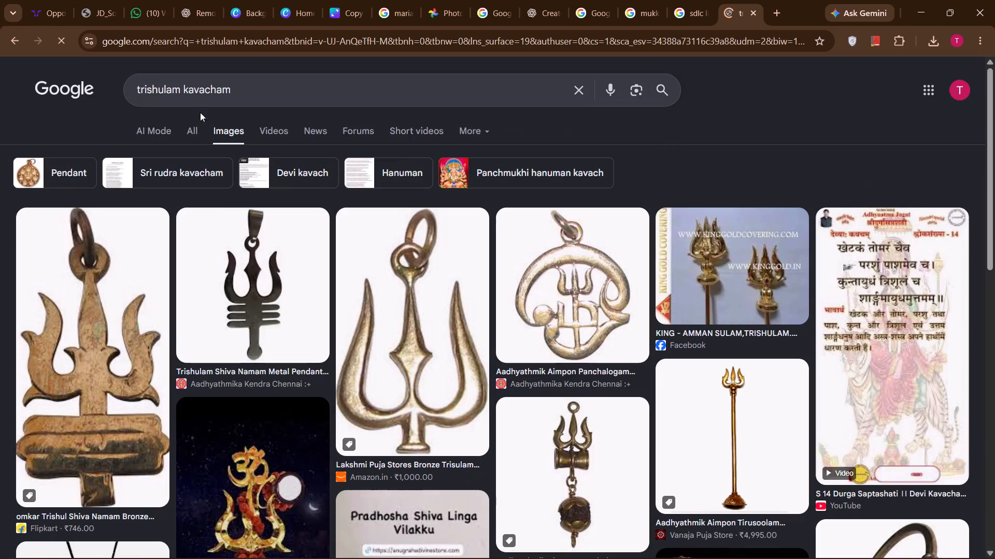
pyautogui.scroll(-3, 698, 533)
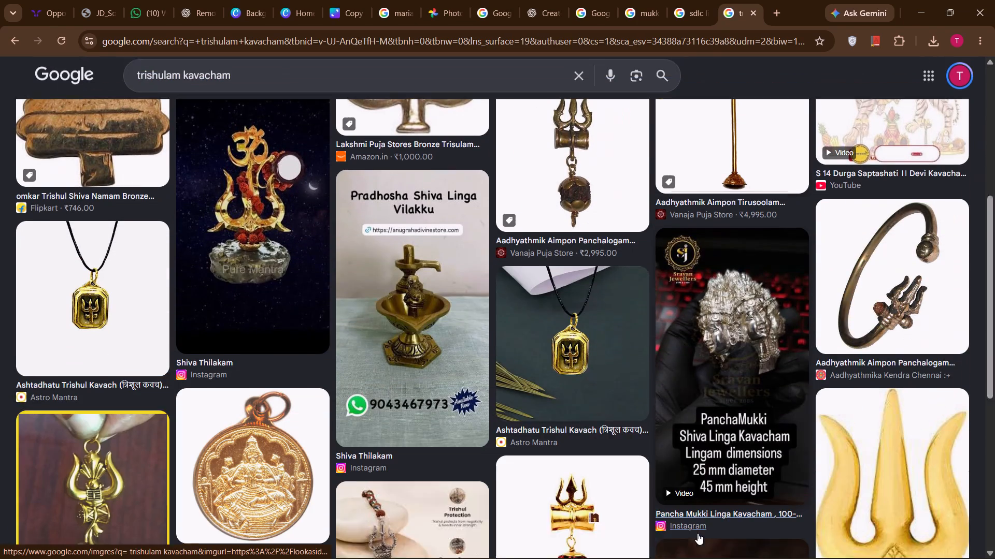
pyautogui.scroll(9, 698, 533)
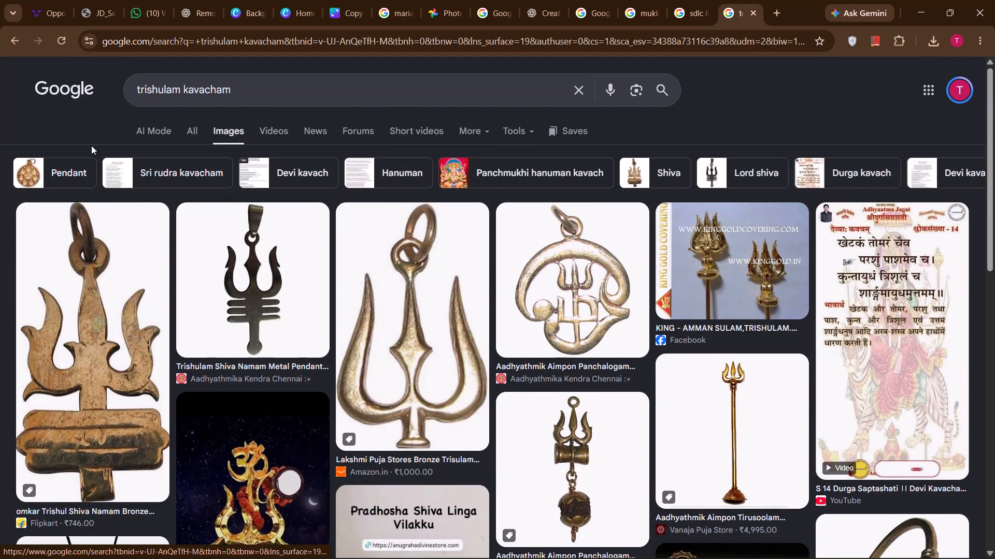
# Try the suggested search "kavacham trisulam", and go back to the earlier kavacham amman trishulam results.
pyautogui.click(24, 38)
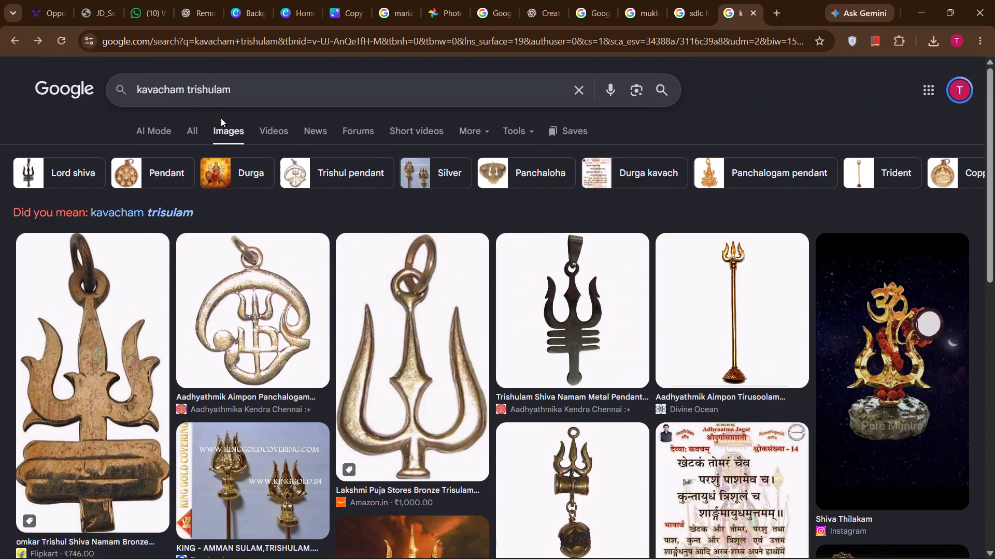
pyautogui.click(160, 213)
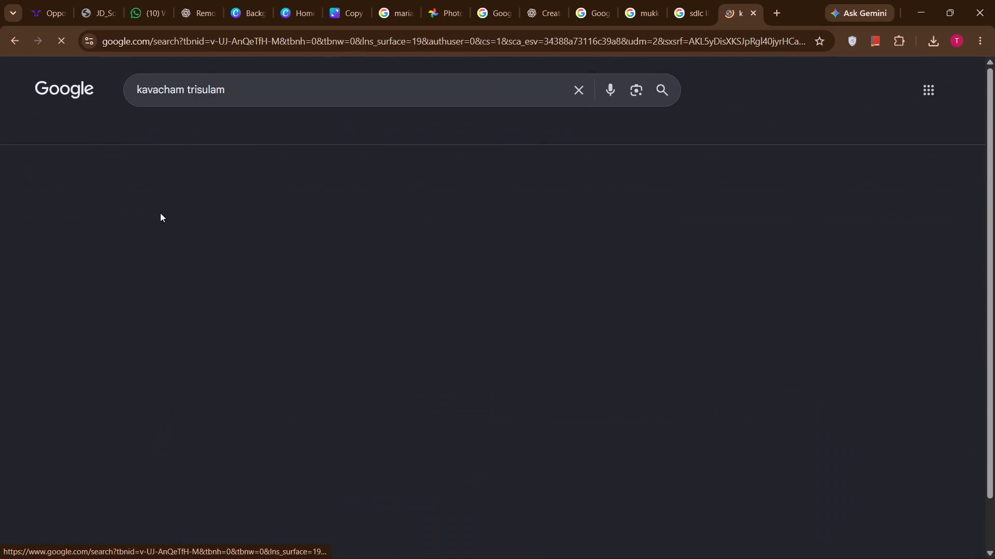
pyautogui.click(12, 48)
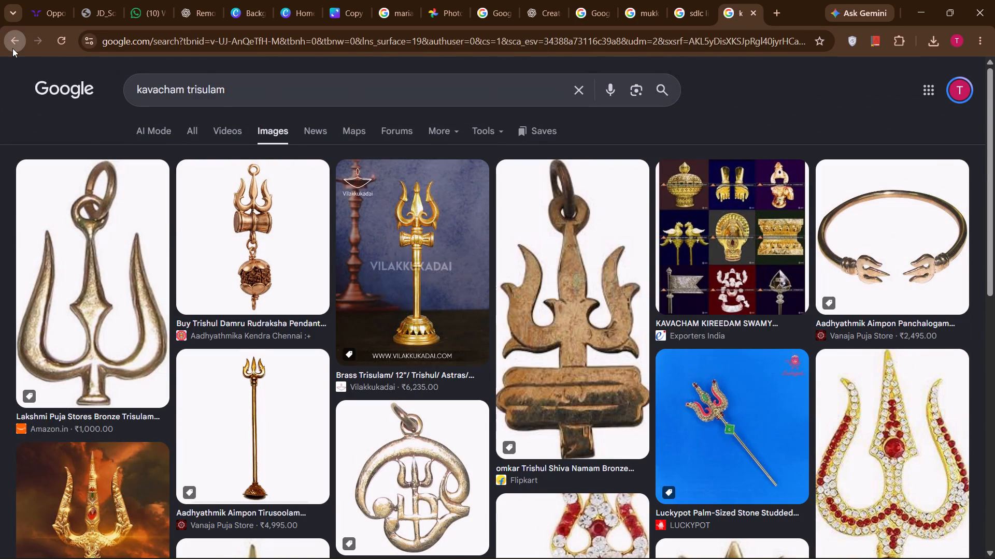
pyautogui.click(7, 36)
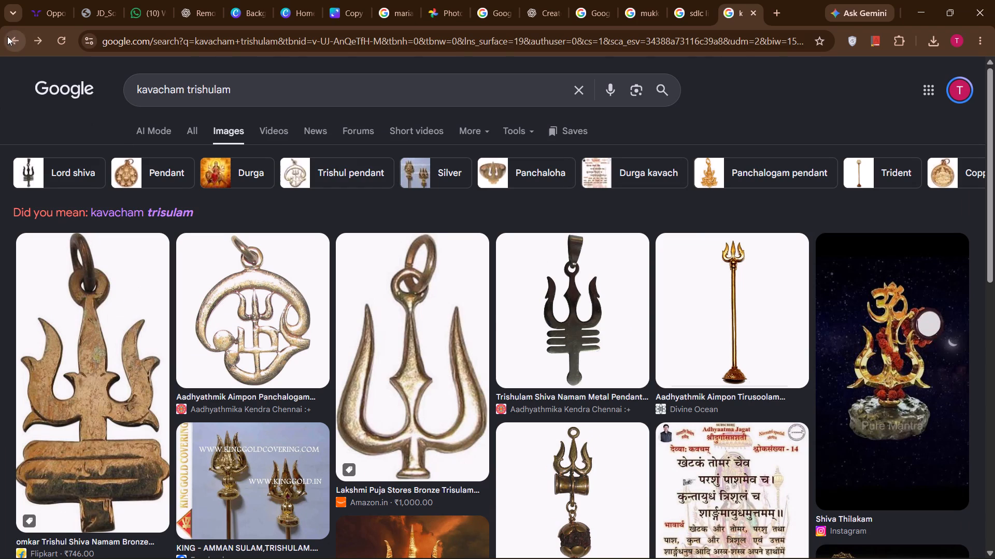
# Look through the kavacham amman trishulam image results for a suitable silver trishulam.
pyautogui.scroll(-1, 292, 320)
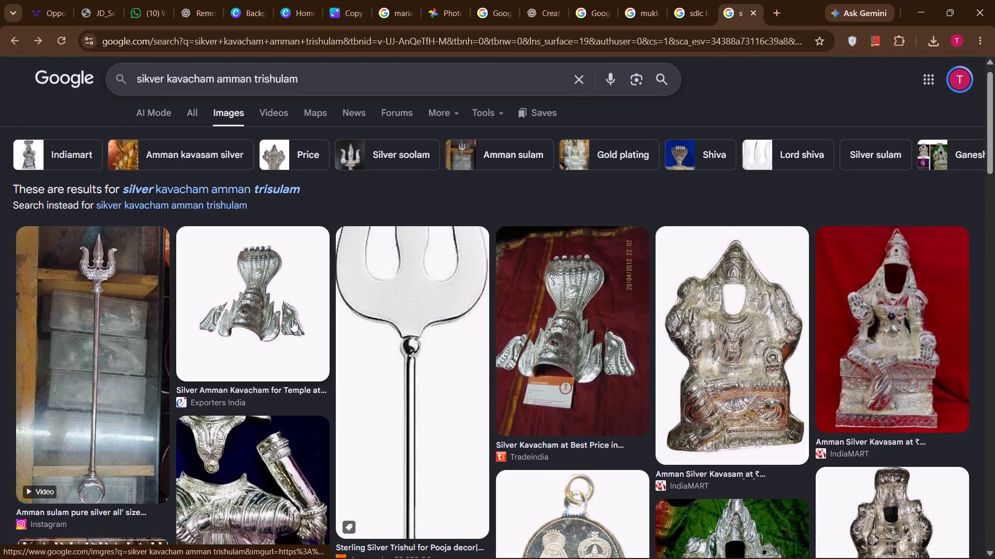
pyautogui.scroll(-1, 292, 320)
pyautogui.scroll(-1, 189, 288)
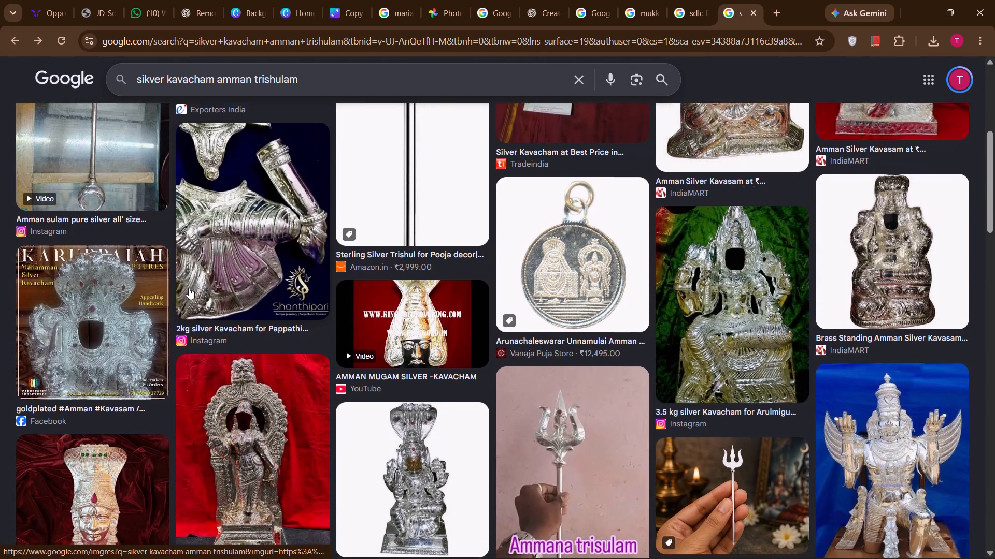
pyautogui.scroll(-1, 189, 288)
pyautogui.scroll(-2, 369, 388)
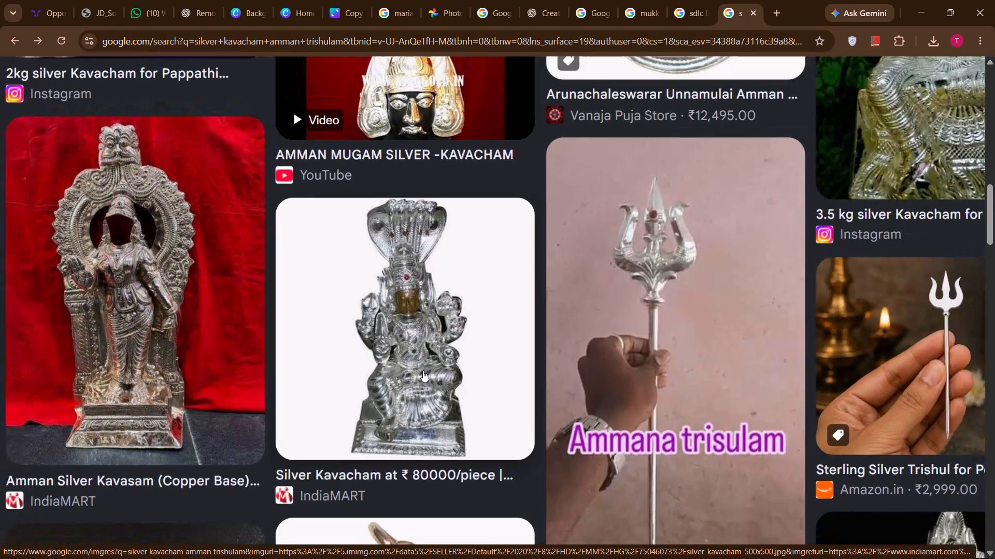
pyautogui.scroll(-2, 453, 305)
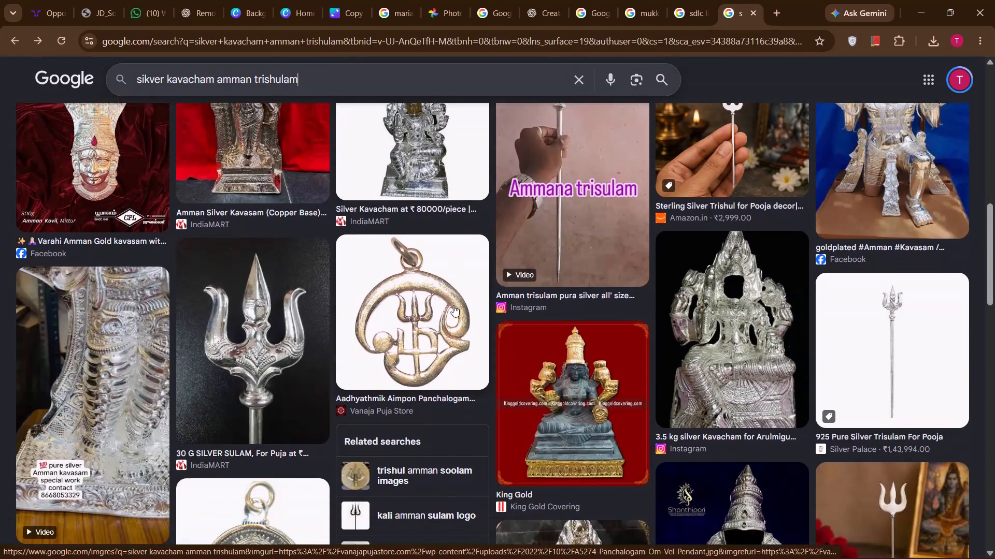
# Preview the seated IndiaMART silver kavacham with the snake hood, examine its related images, and close the preview.
pyautogui.click(410, 163)
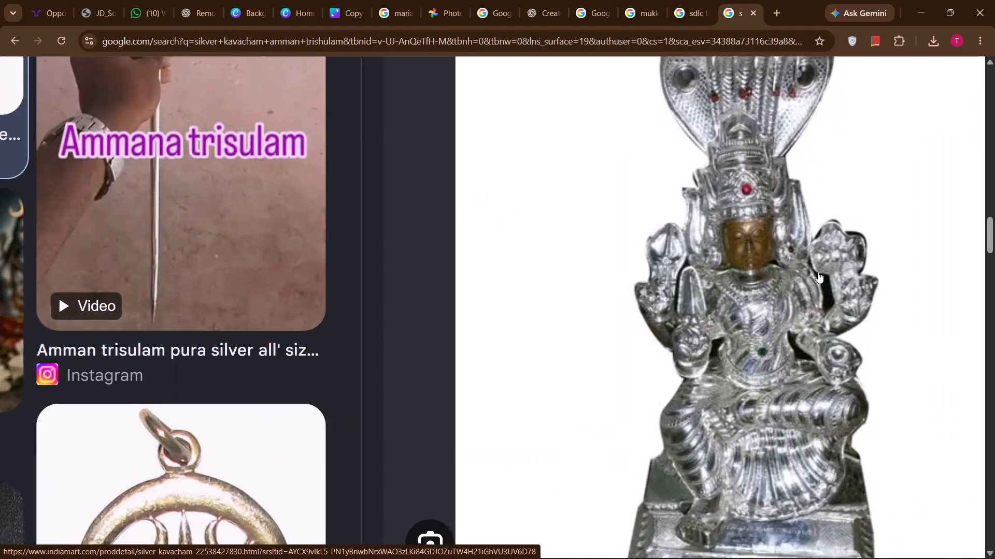
pyautogui.scroll(-3, 831, 242)
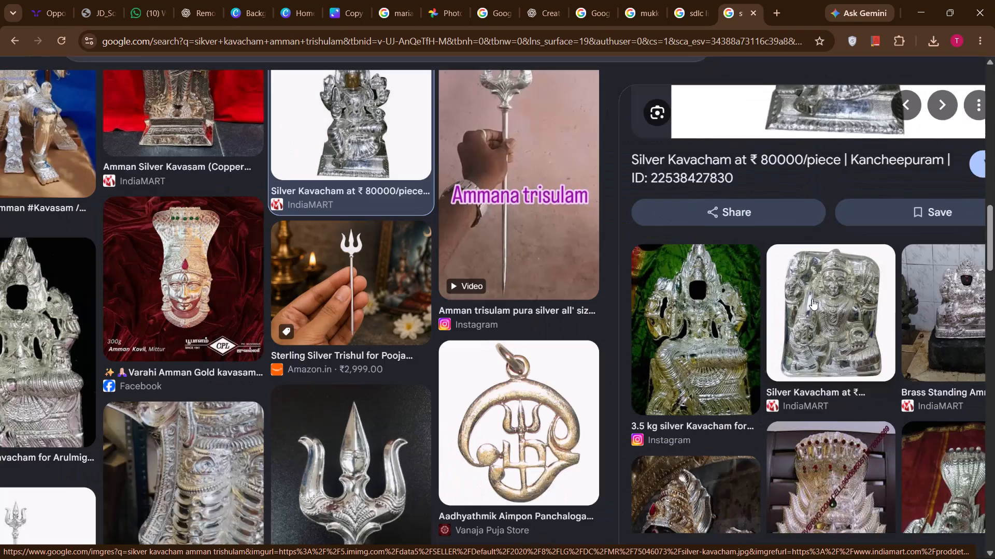
pyautogui.scroll(-4, 812, 299)
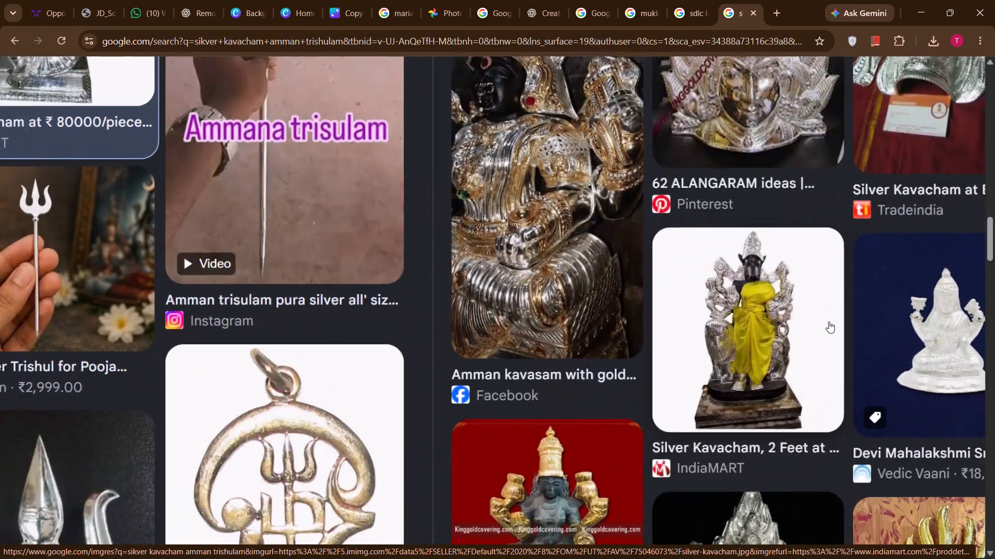
pyautogui.scroll(-1, 829, 321)
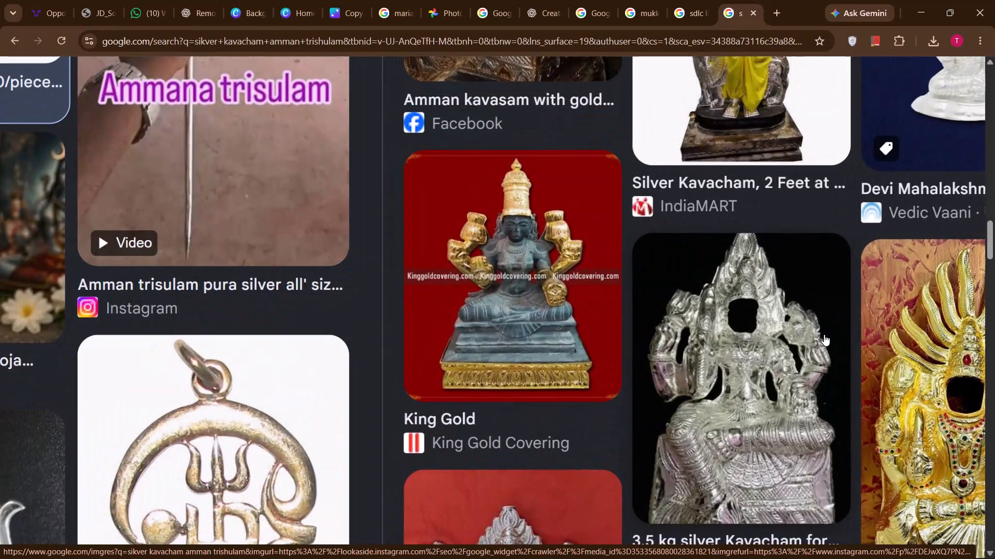
pyautogui.scroll(-2, 824, 334)
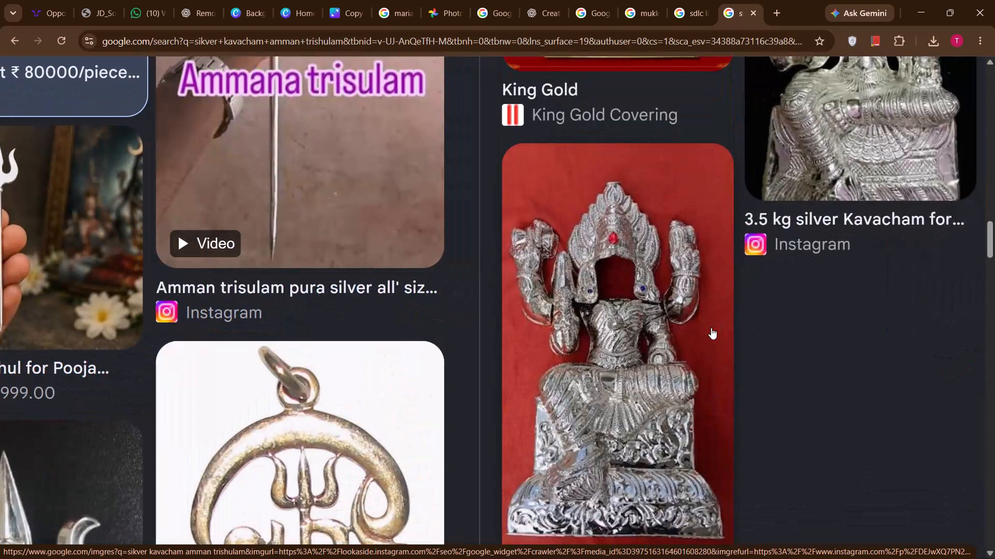
pyautogui.scroll(2, 711, 328)
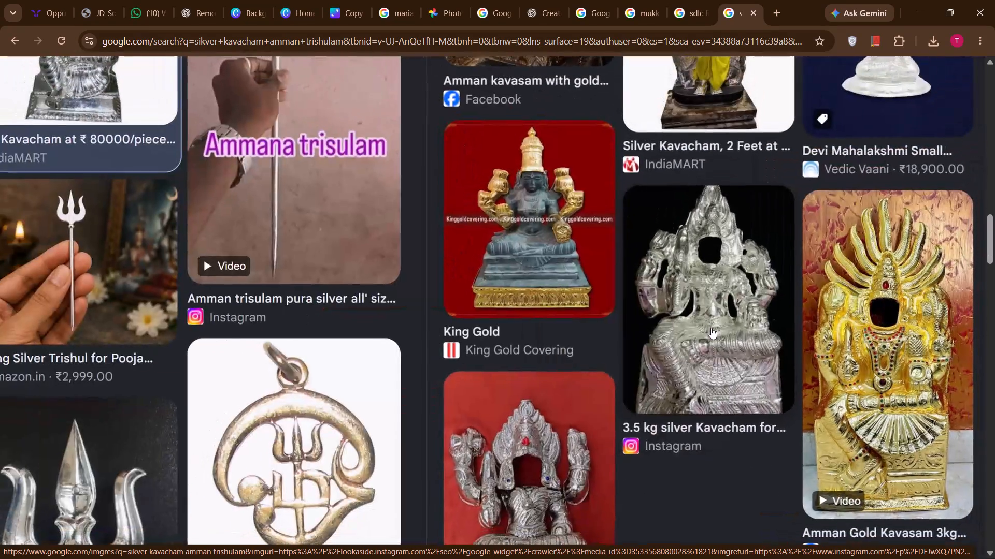
pyautogui.scroll(6, 711, 328)
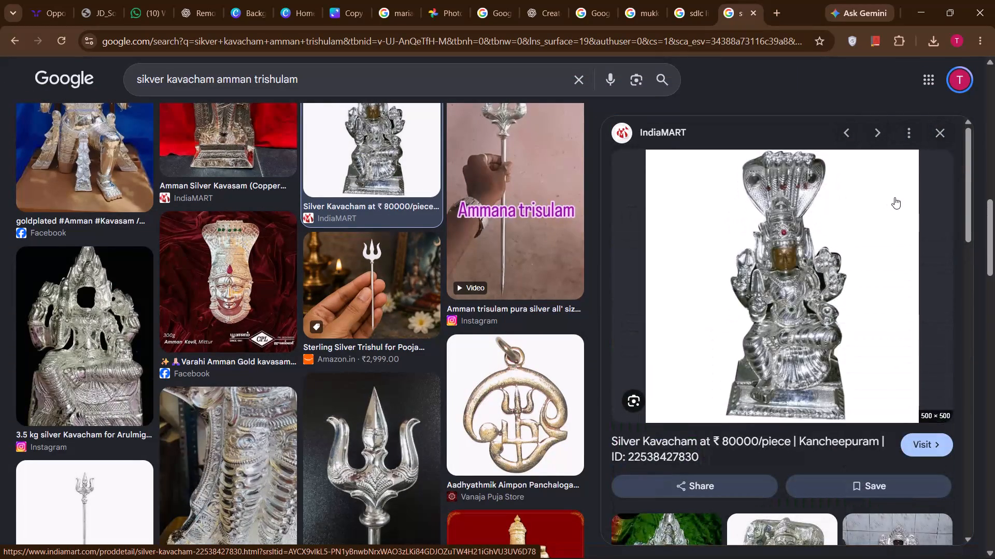
pyautogui.click(945, 135)
# Look through the remaining kavacham amman trishulam results and load the additional, less relevant ones.
pyautogui.scroll(-3, 631, 262)
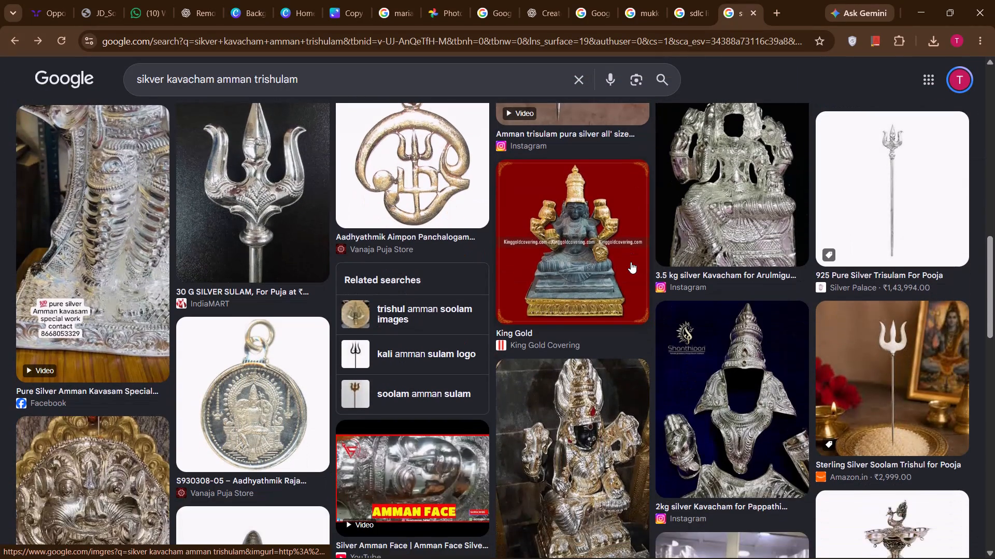
pyautogui.scroll(-2, 631, 262)
pyautogui.scroll(1, 631, 262)
pyautogui.scroll(-2, 631, 262)
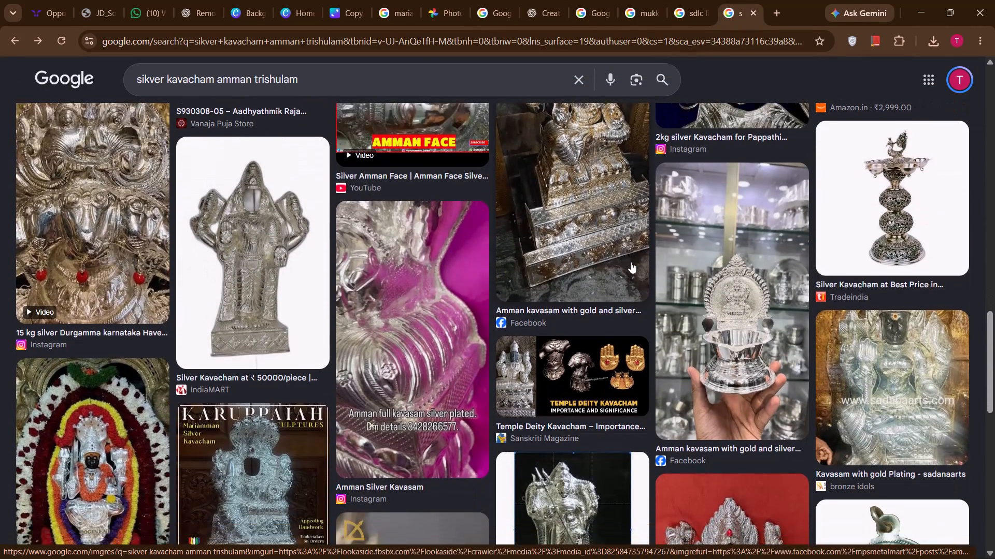
pyautogui.scroll(-3, 631, 262)
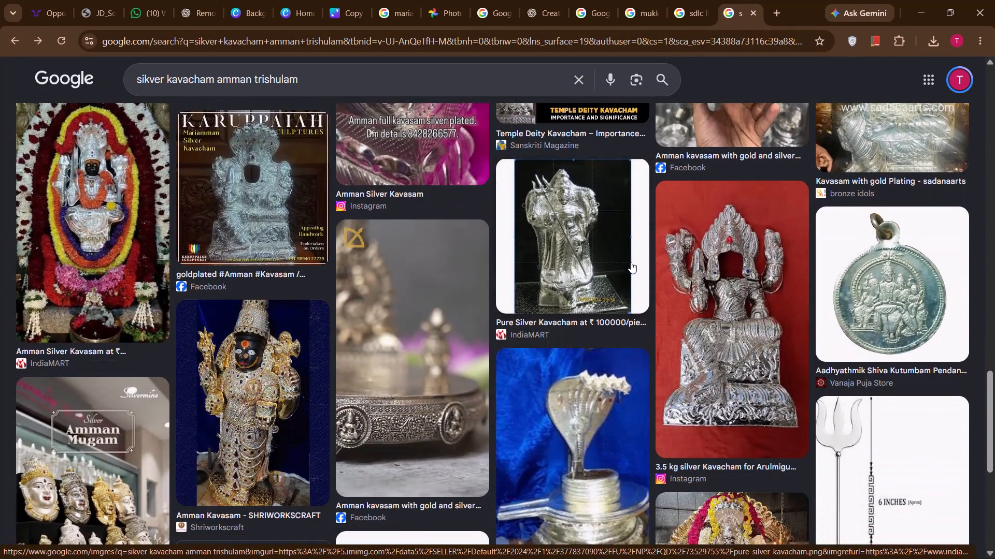
pyautogui.scroll(-1, 631, 262)
pyautogui.scroll(2, 631, 262)
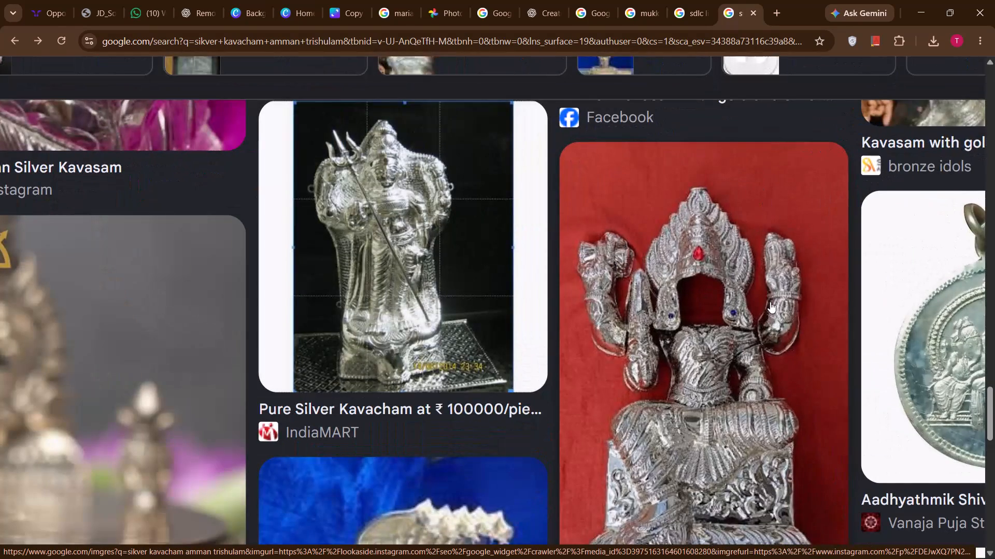
pyautogui.scroll(-5, 770, 302)
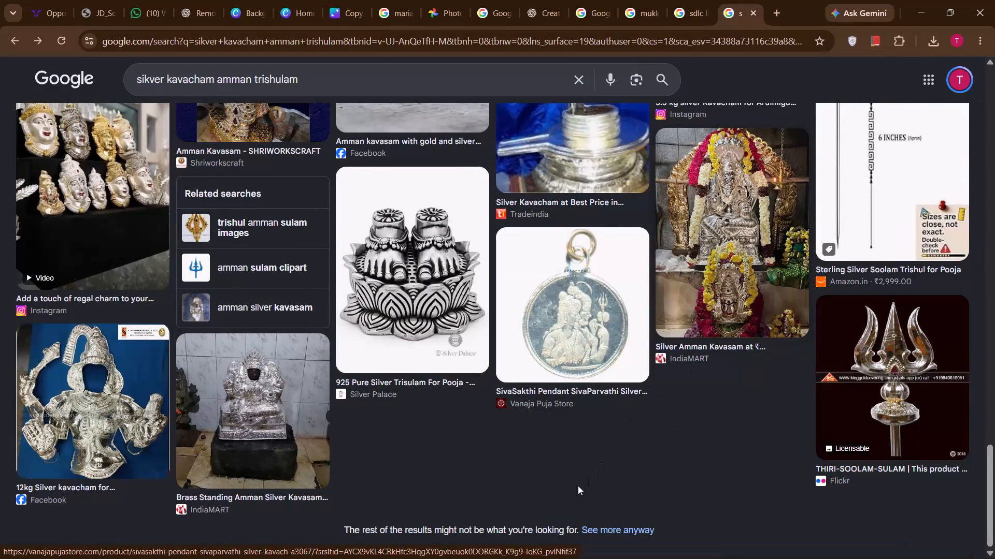
pyautogui.click(592, 529)
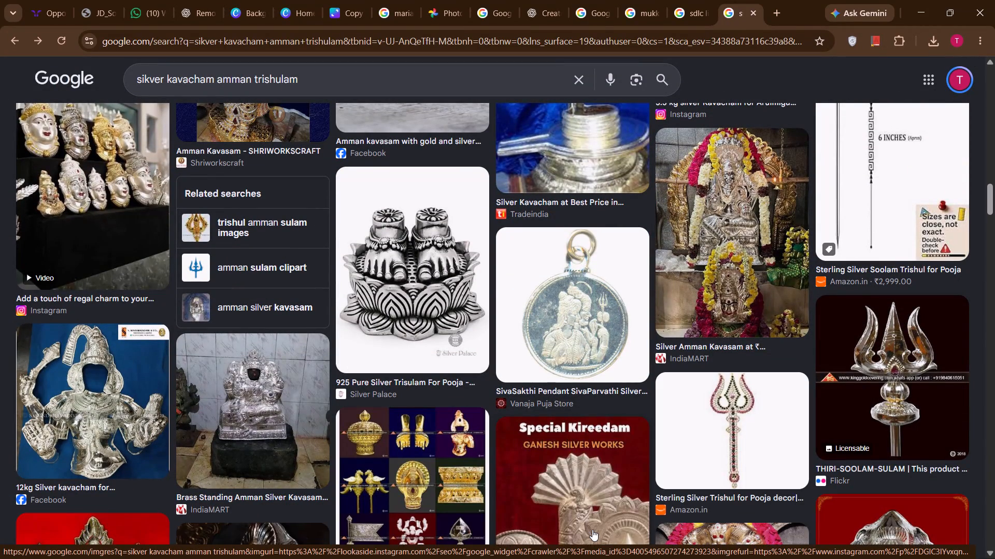
# Switch to the Canva whiteboard and shift the silver headpiece of the goddess in the green saree slightly upward.
pyautogui.click(318, 1)
pyautogui.click(322, 1)
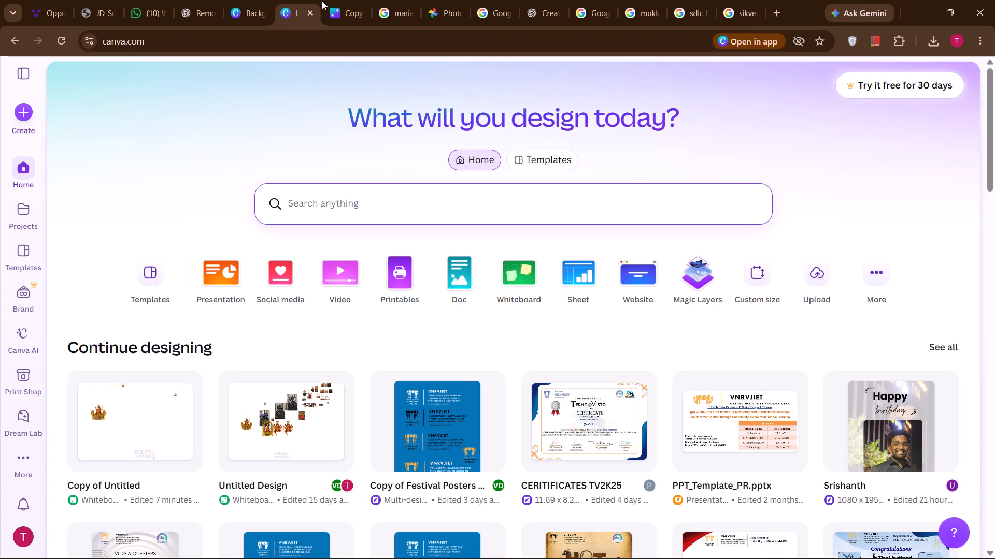
pyautogui.click(336, 3)
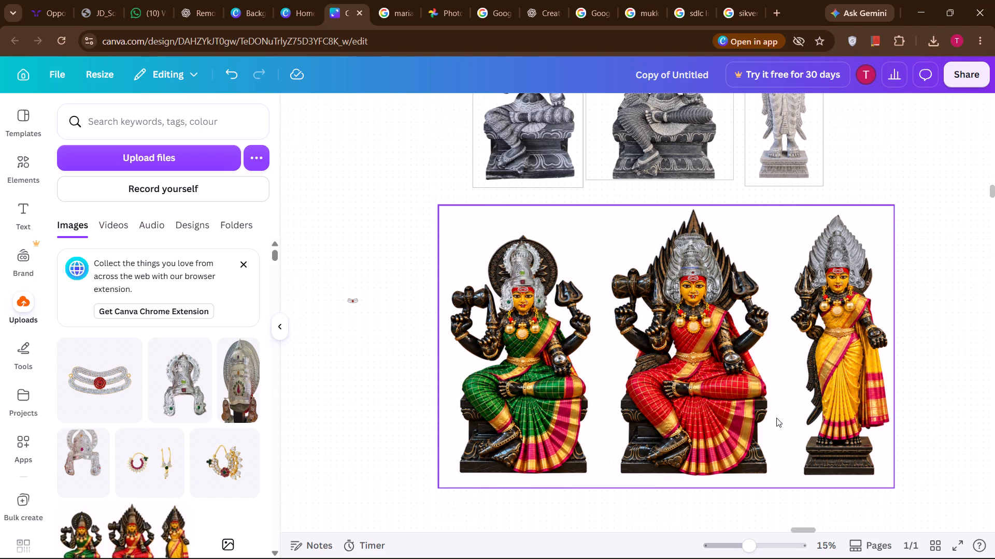
pyautogui.click(538, 287)
pyautogui.press('Left')
pyautogui.press('Left')
pyautogui.press('Left')
pyautogui.press('Right')
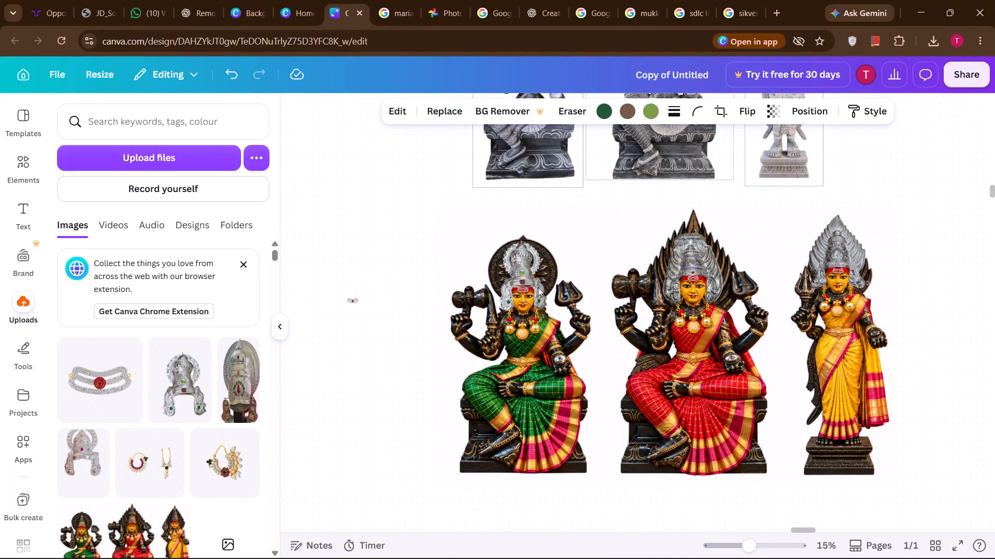
pyautogui.click(490, 270)
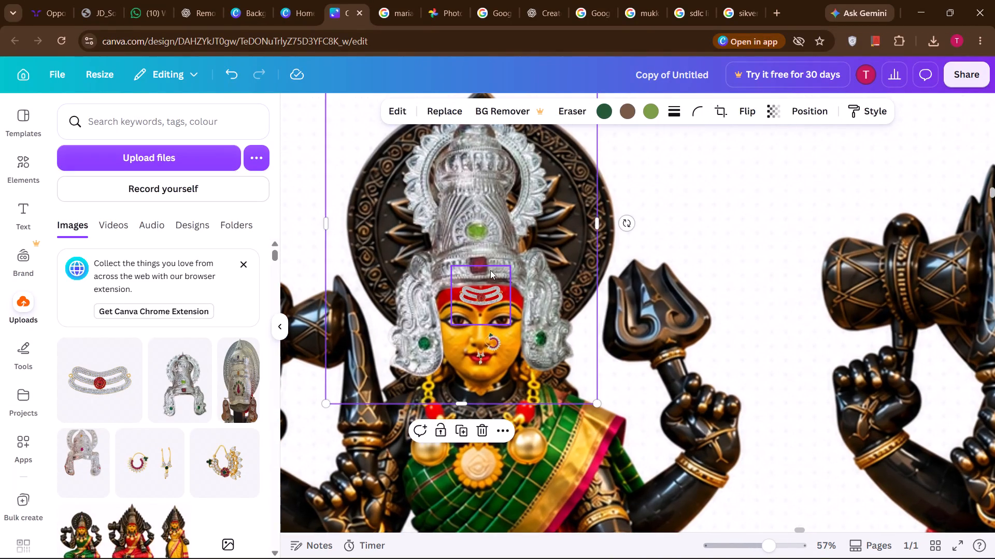
pyautogui.click(524, 273)
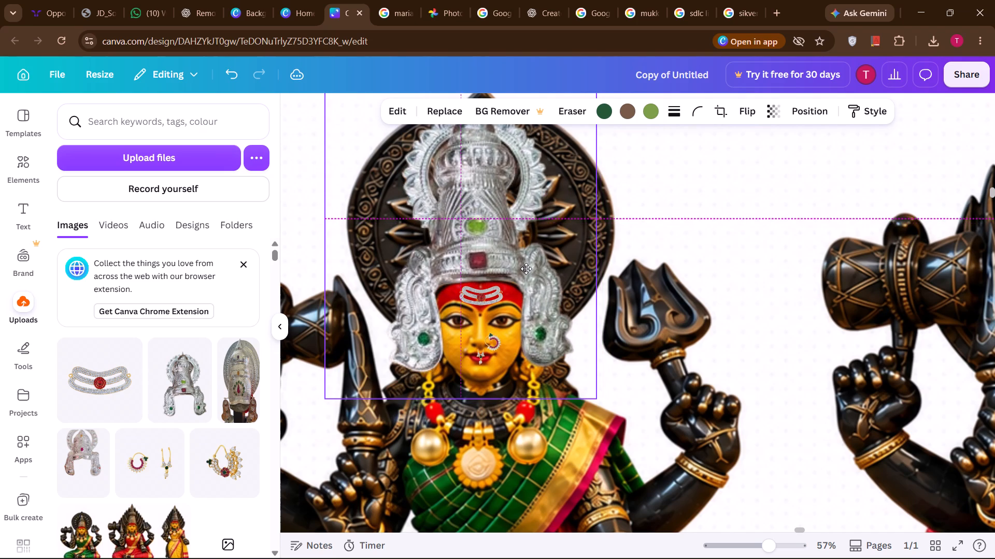
pyautogui.click(687, 304)
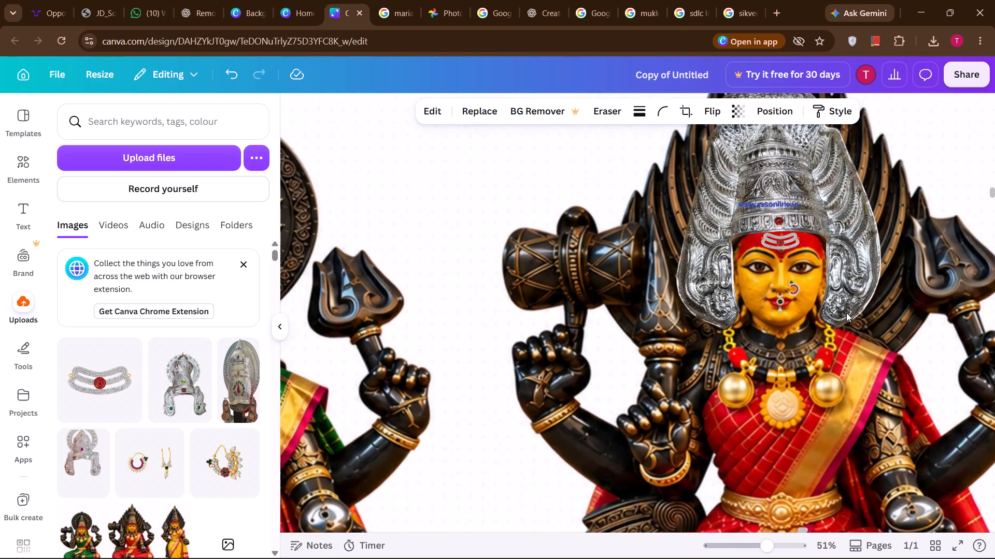
# Group the picture of the three coloured goddesses with all their headpieces and ornaments.
pyautogui.hscroll(-4, 933, 358)
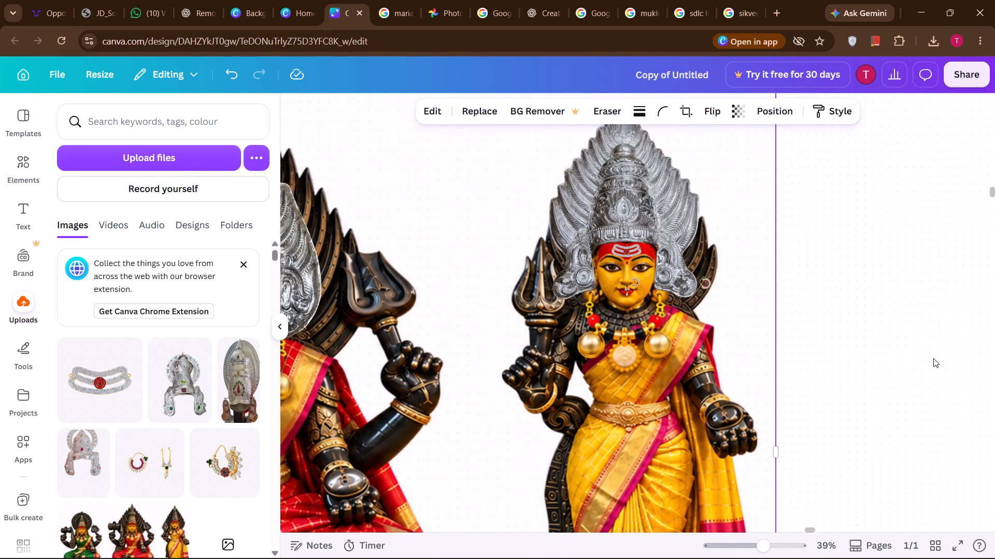
pyautogui.hscroll(-1, 933, 358)
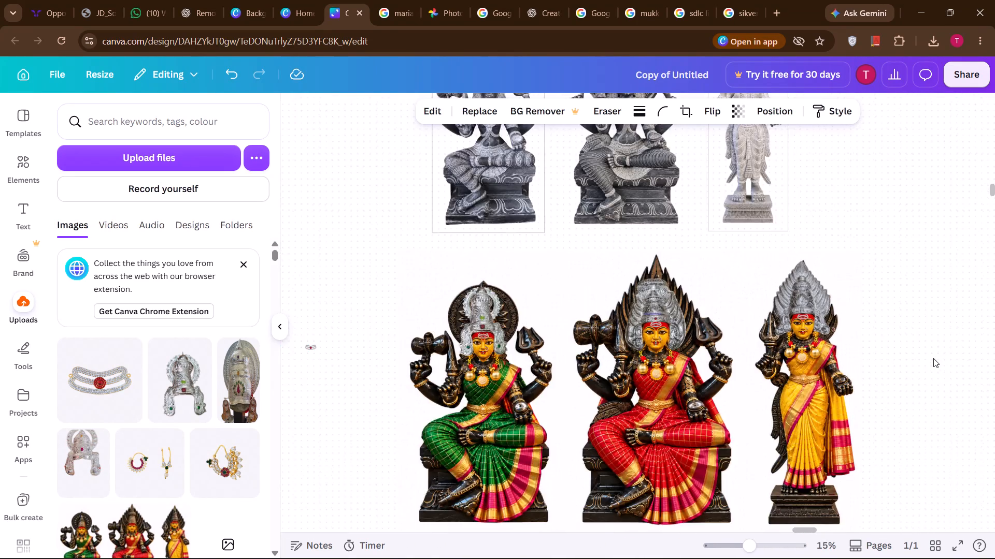
pyautogui.scroll(-1, 933, 358)
pyautogui.click(986, 375)
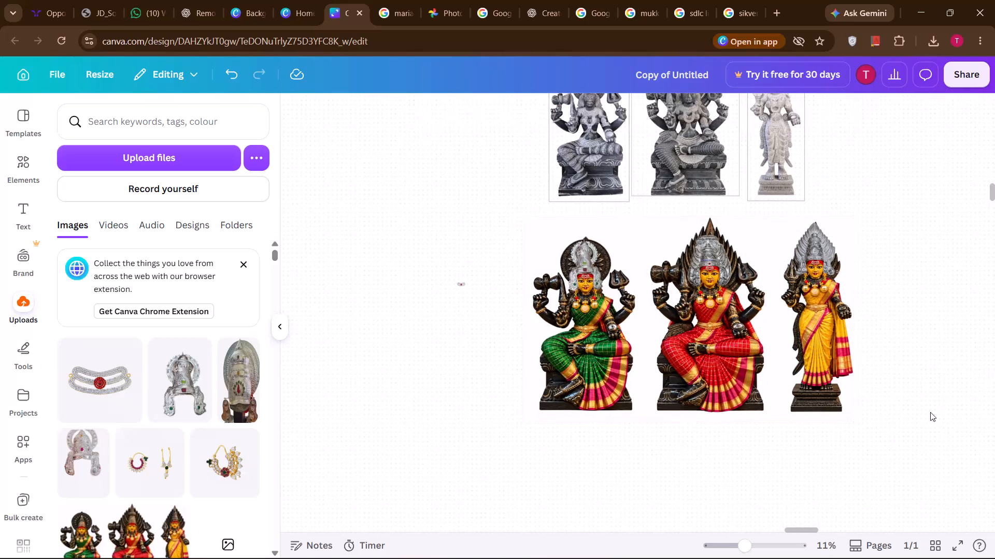
pyautogui.scroll(1, 930, 412)
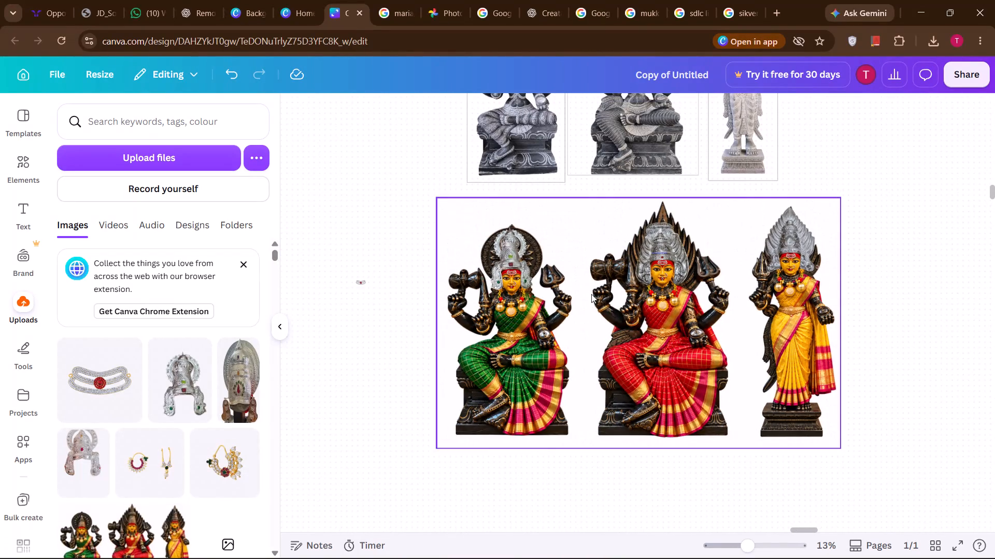
pyautogui.moveTo(379, 232); pyautogui.dragTo(883, 462)
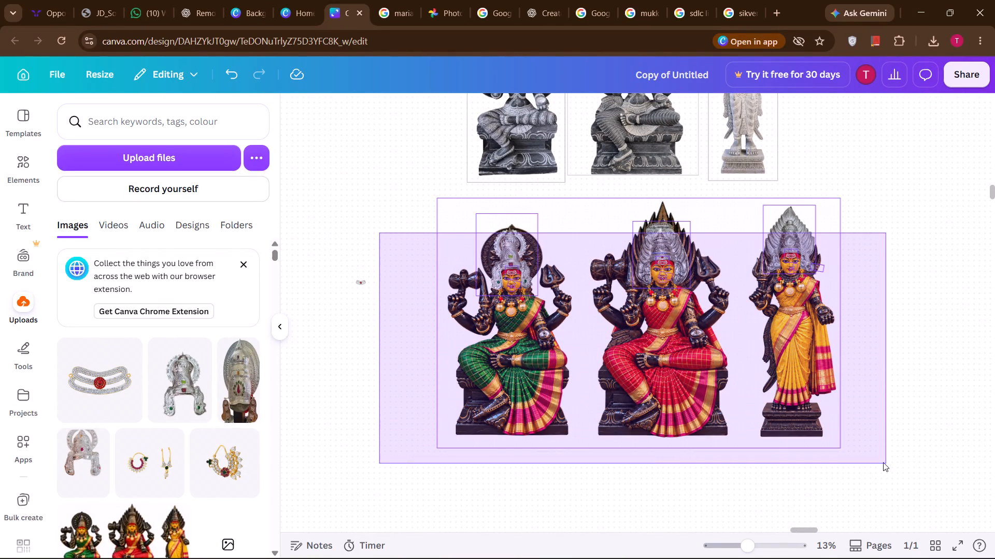
pyautogui.moveTo(883, 462); pyautogui.dragTo(879, 460)
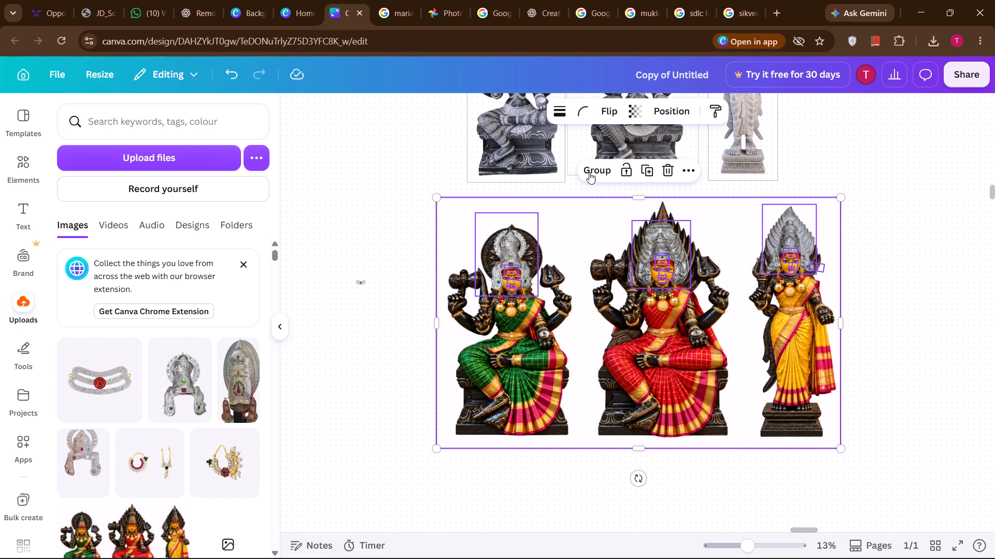
pyautogui.click(596, 174)
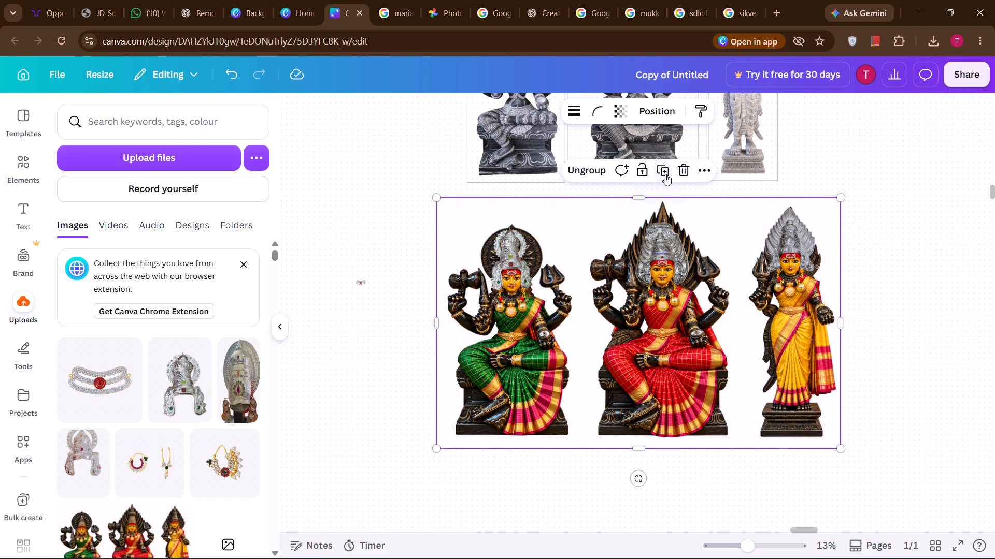
# Duplicate the group of three dressed goddesses.
pyautogui.click(665, 174)
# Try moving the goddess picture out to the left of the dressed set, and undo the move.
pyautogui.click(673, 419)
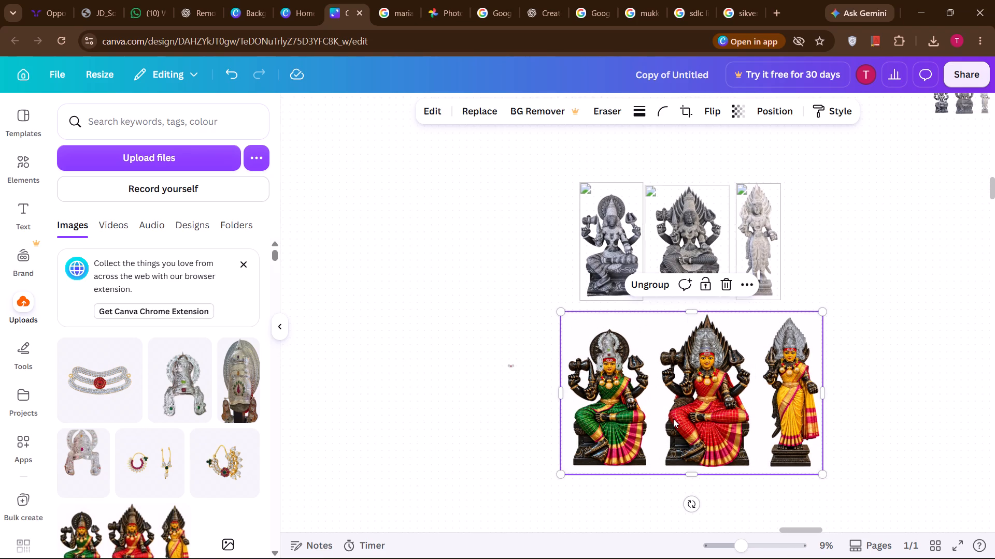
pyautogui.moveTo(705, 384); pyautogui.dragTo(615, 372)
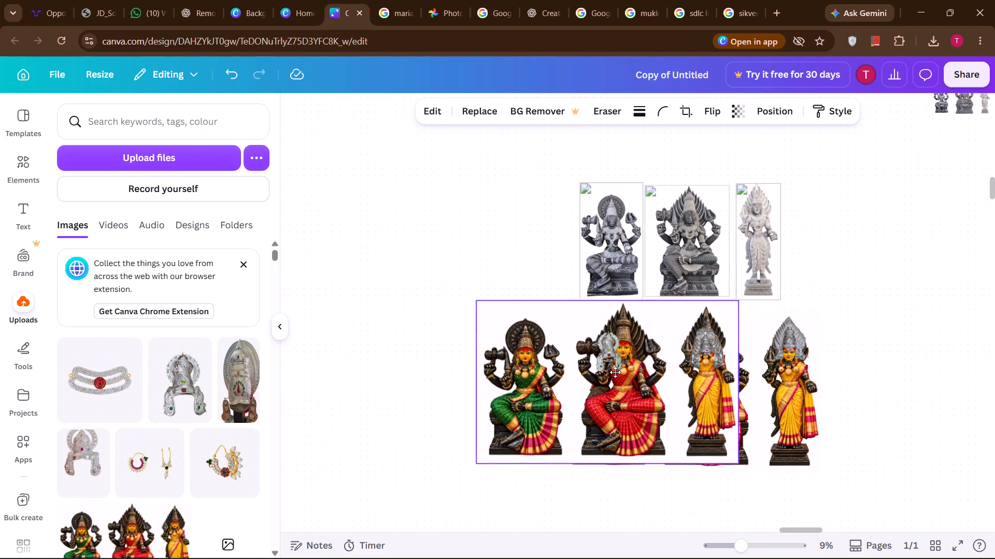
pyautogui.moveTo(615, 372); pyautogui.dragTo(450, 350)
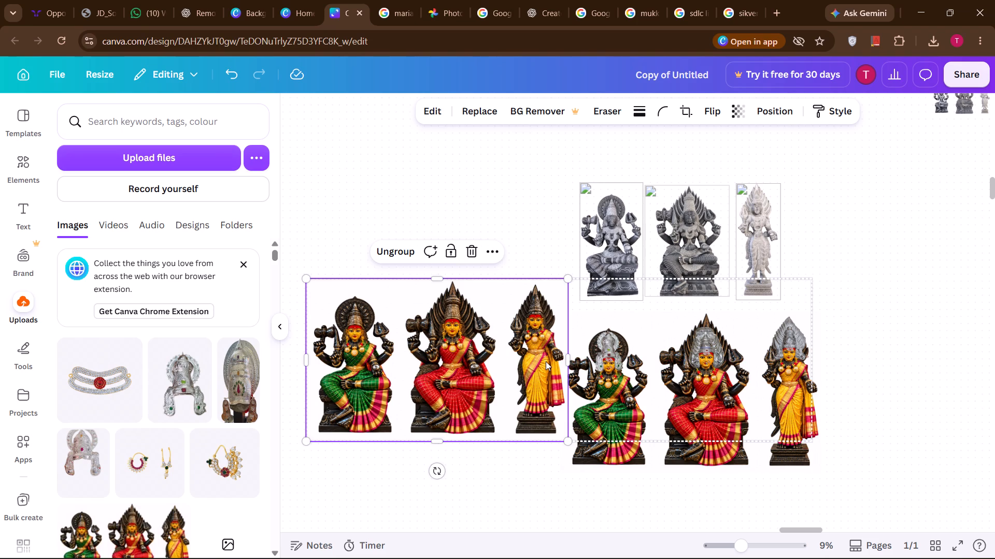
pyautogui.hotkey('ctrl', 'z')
# Duplicate the group of three dressed goddesses and move the copy out beside the grey stone statues, on their left.
pyautogui.click(552, 384)
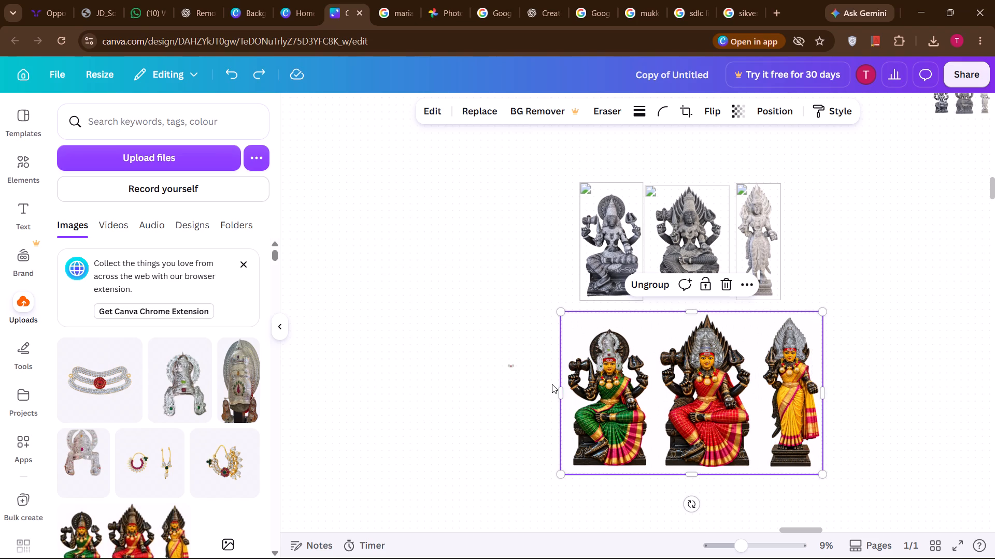
pyautogui.moveTo(542, 358); pyautogui.dragTo(846, 466)
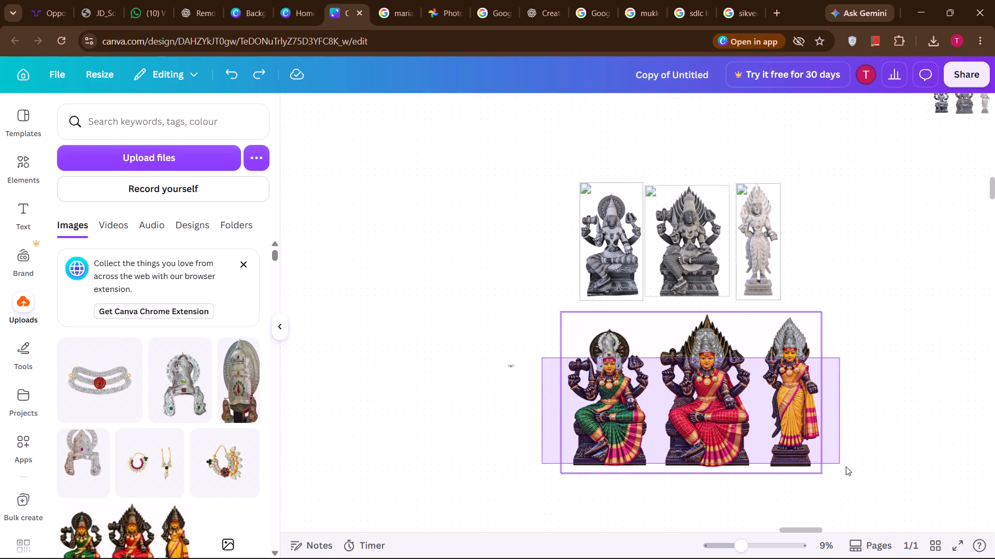
pyautogui.click(625, 289)
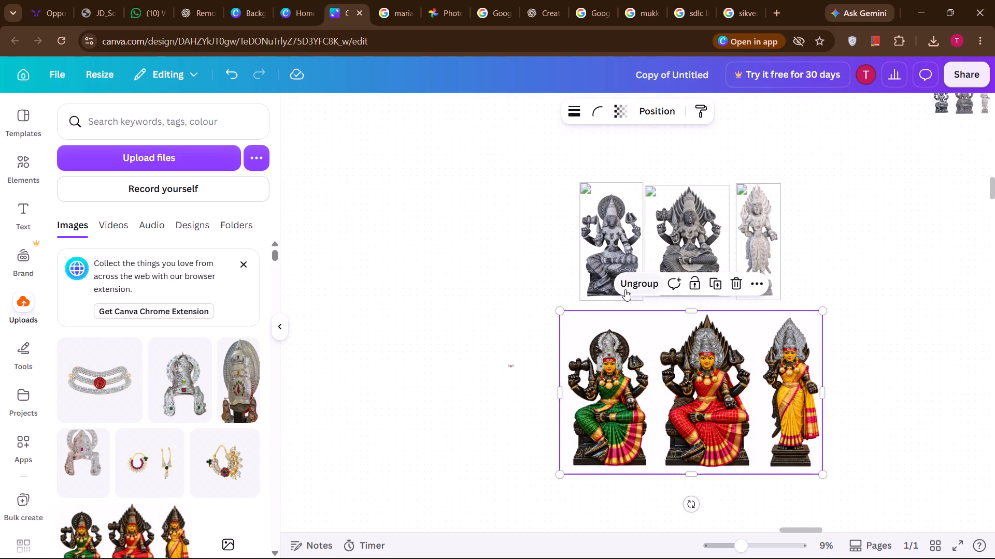
pyautogui.moveTo(539, 329); pyautogui.dragTo(843, 491)
pyautogui.click(716, 281)
pyautogui.moveTo(733, 373); pyautogui.dragTo(493, 245)
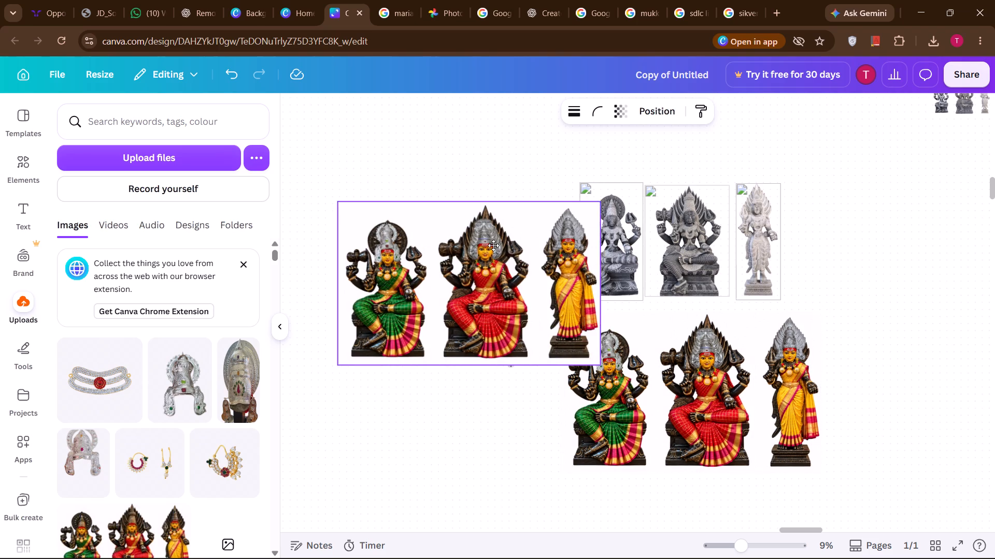
pyautogui.moveTo(493, 245); pyautogui.dragTo(454, 224)
pyautogui.click(360, 442)
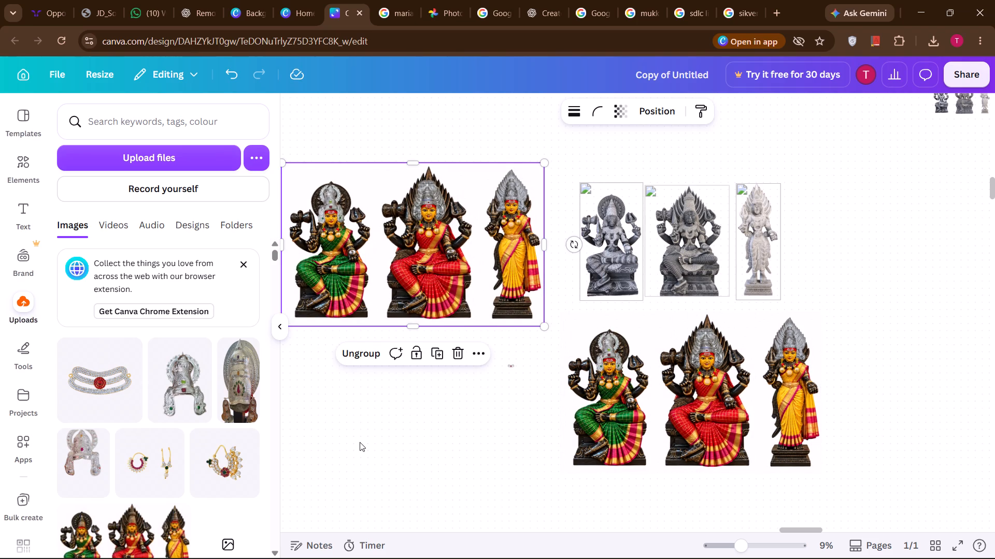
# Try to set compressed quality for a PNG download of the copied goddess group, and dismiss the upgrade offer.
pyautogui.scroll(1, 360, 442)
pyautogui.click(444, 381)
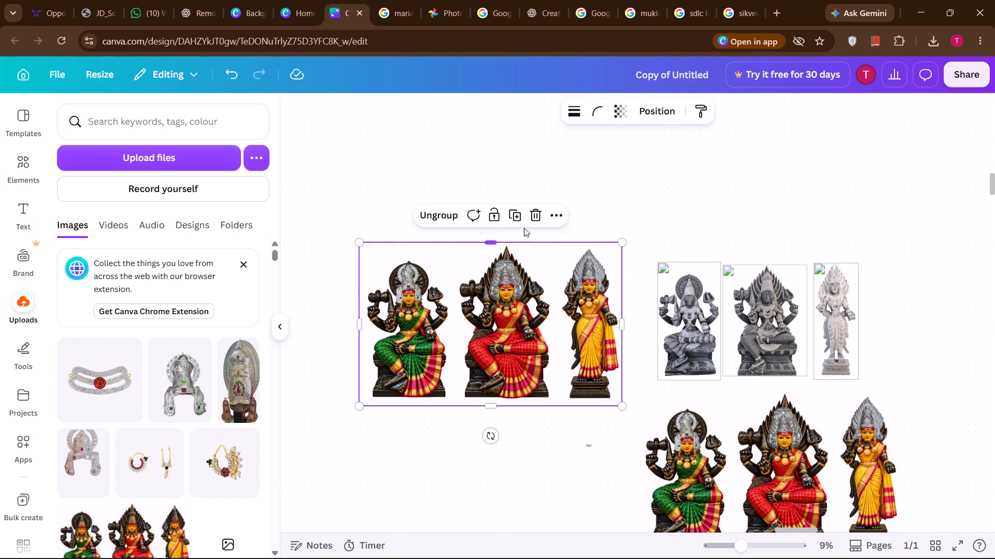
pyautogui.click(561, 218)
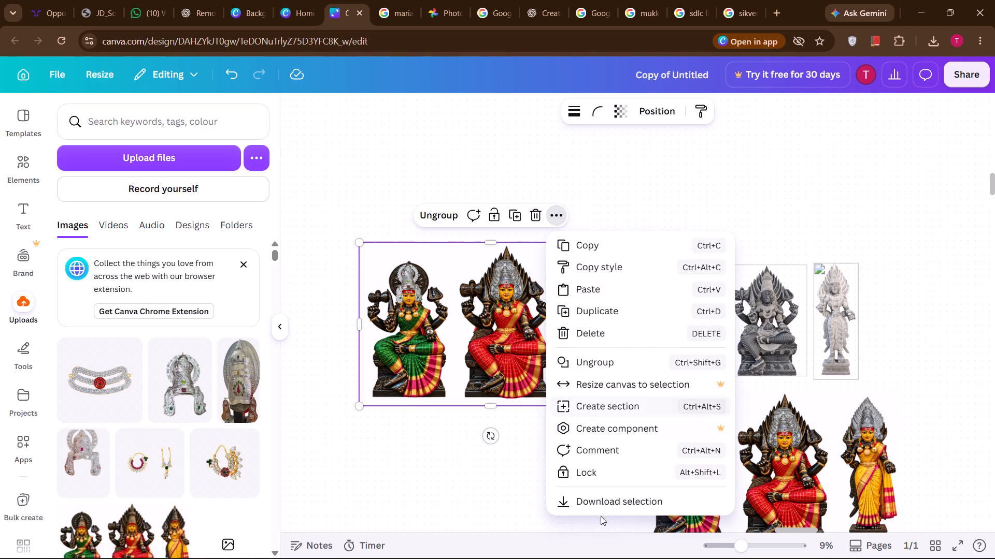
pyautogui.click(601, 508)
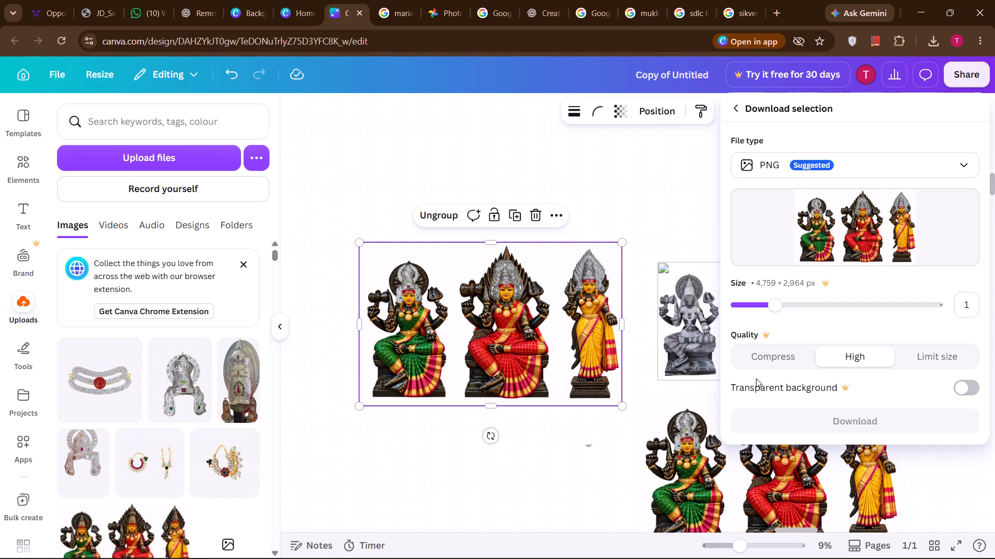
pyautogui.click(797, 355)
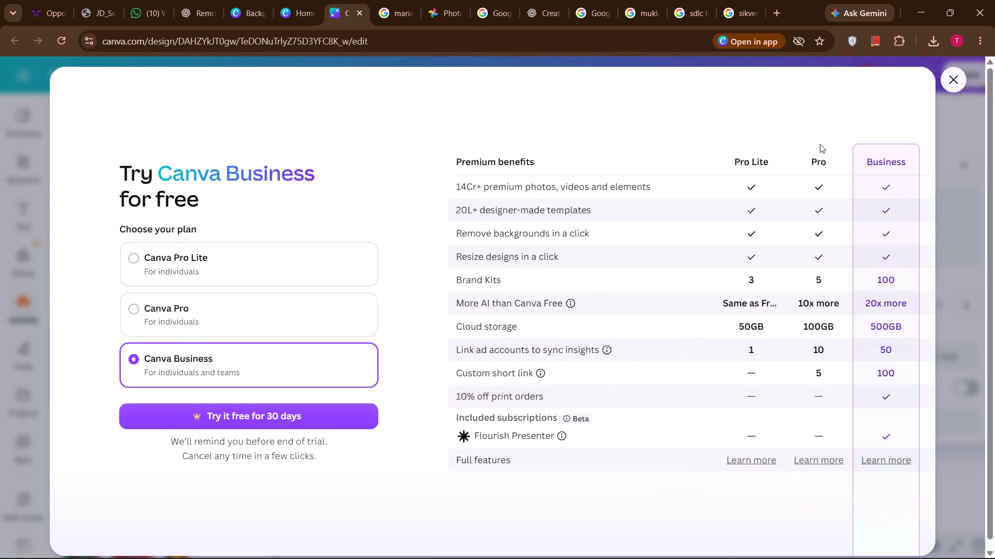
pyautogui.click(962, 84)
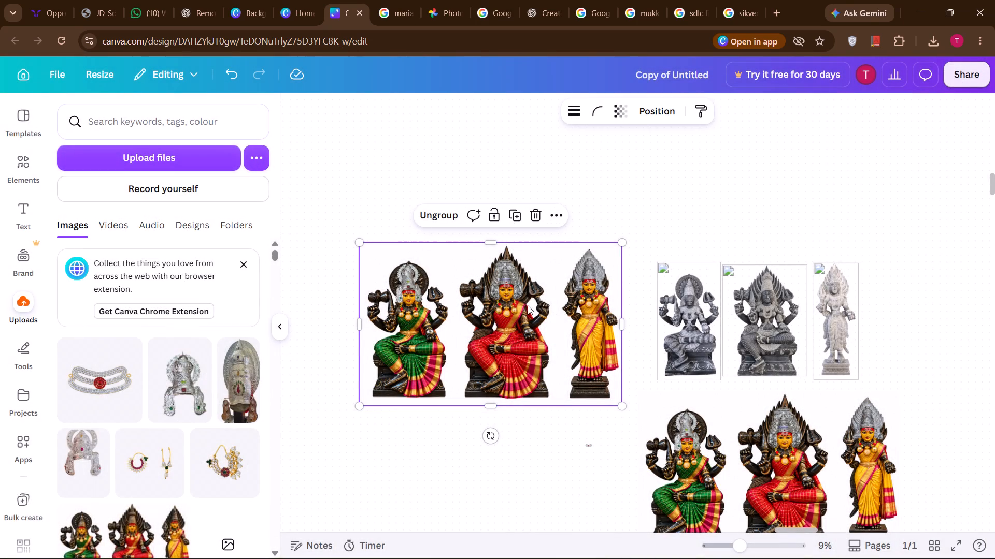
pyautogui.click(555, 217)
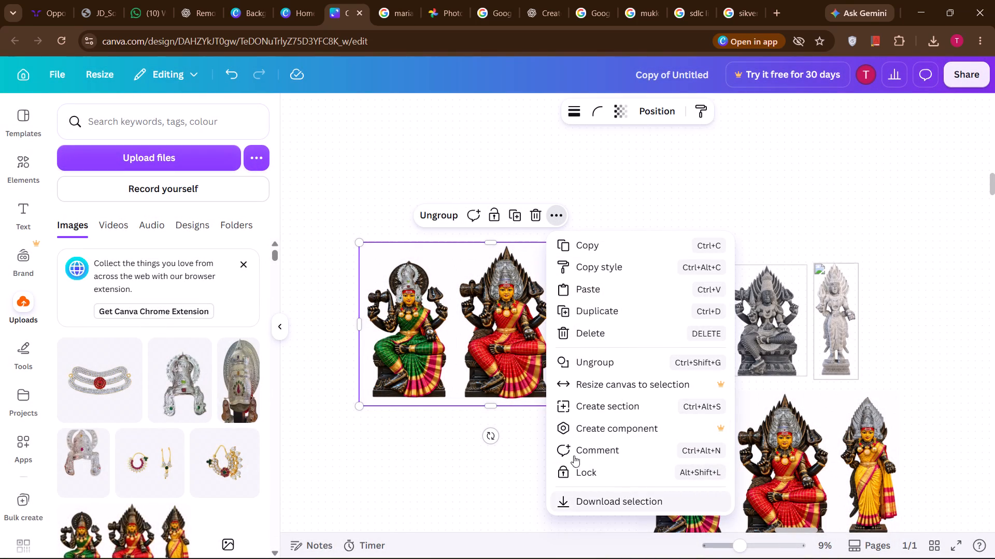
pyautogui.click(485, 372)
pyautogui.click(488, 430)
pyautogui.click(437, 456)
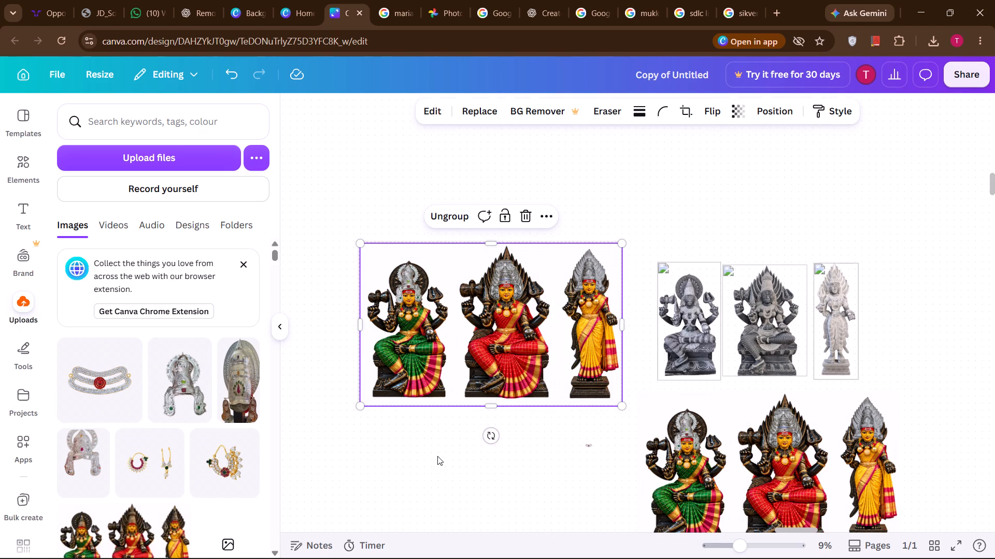
# Open the selection download settings for the copied group of three dressed goddesses, with PNG as the file type.
pyautogui.scroll(1, 437, 456)
pyautogui.click(586, 225)
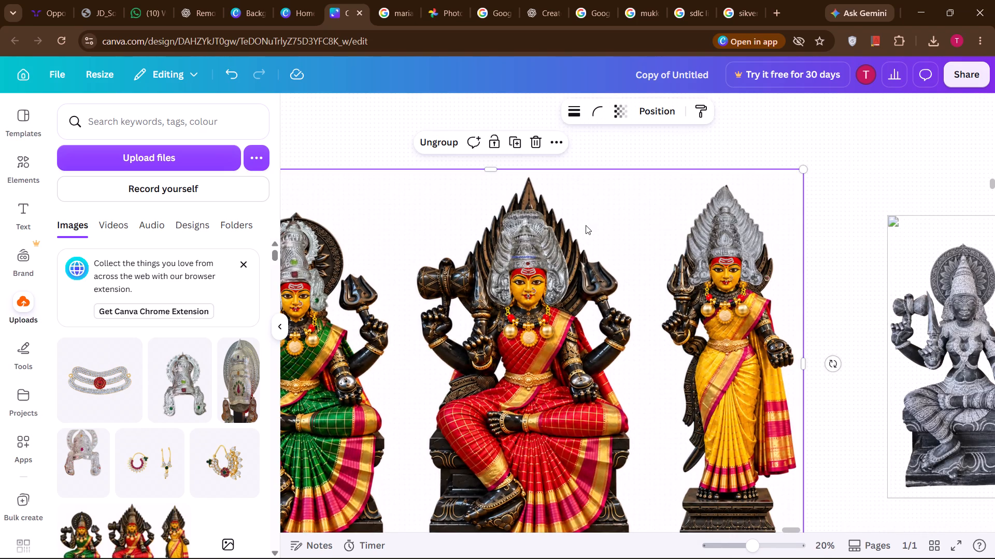
pyautogui.click(559, 146)
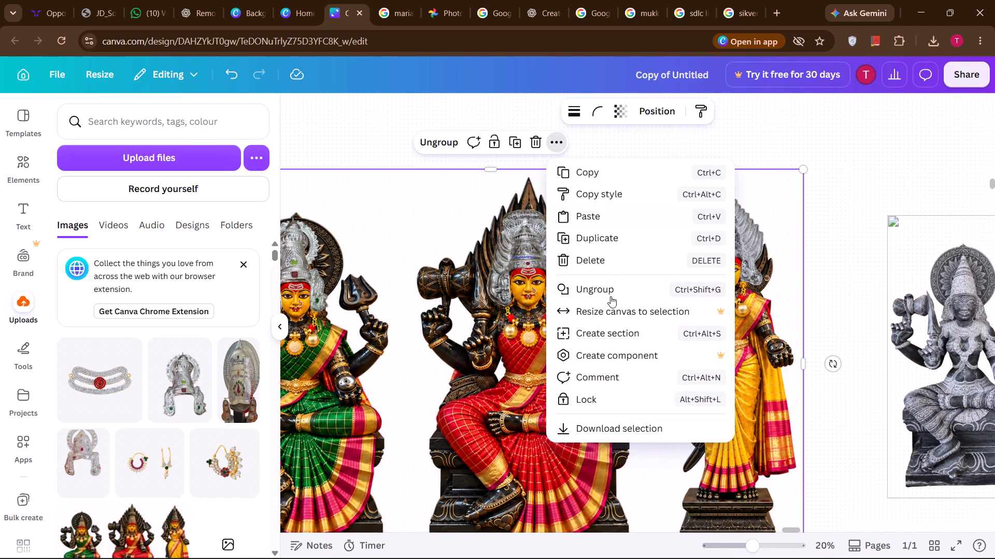
pyautogui.click(604, 426)
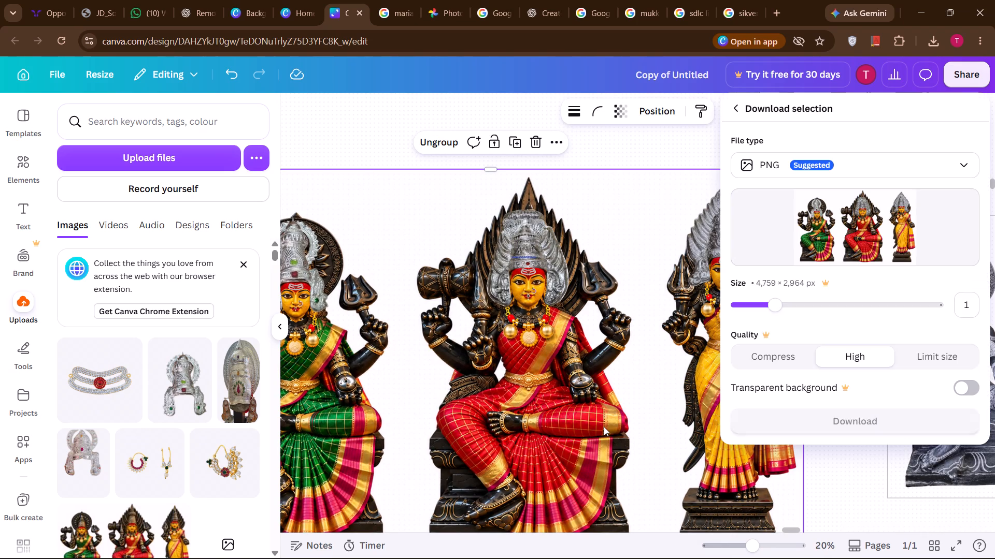
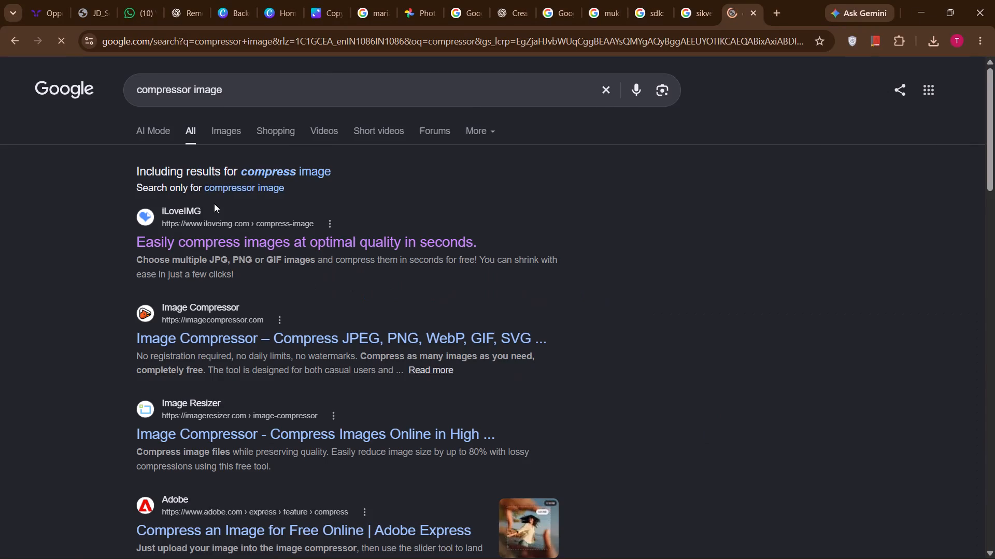
# Open the iLoveIMG image compressor from the search results and load Copy of Untitled from the Downloads folder.
pyautogui.click(217, 223)
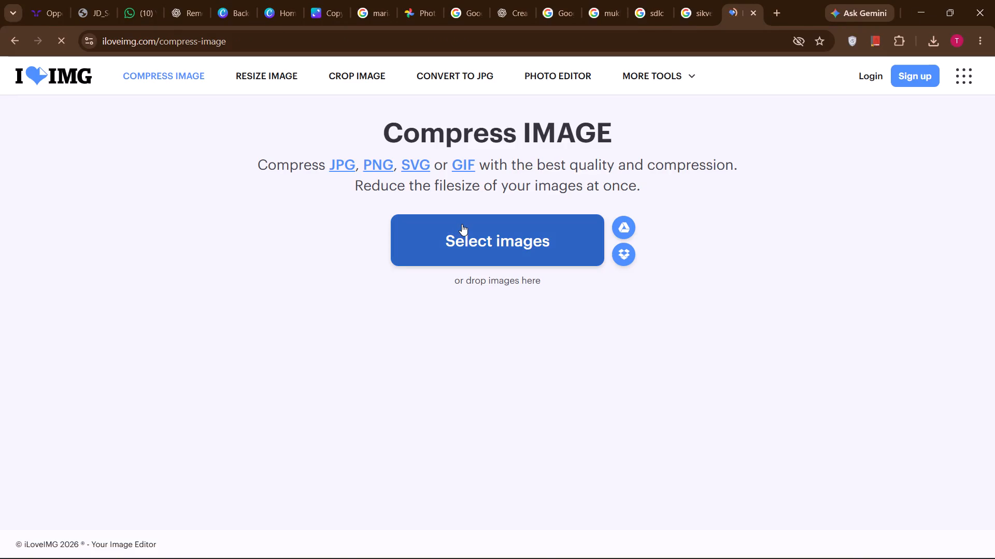
pyautogui.click(462, 224)
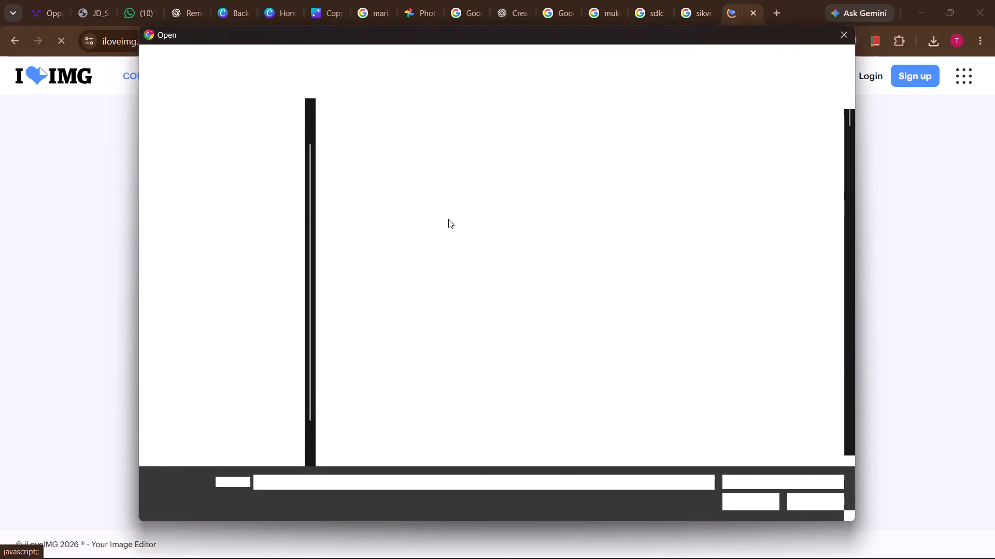
pyautogui.click(210, 167)
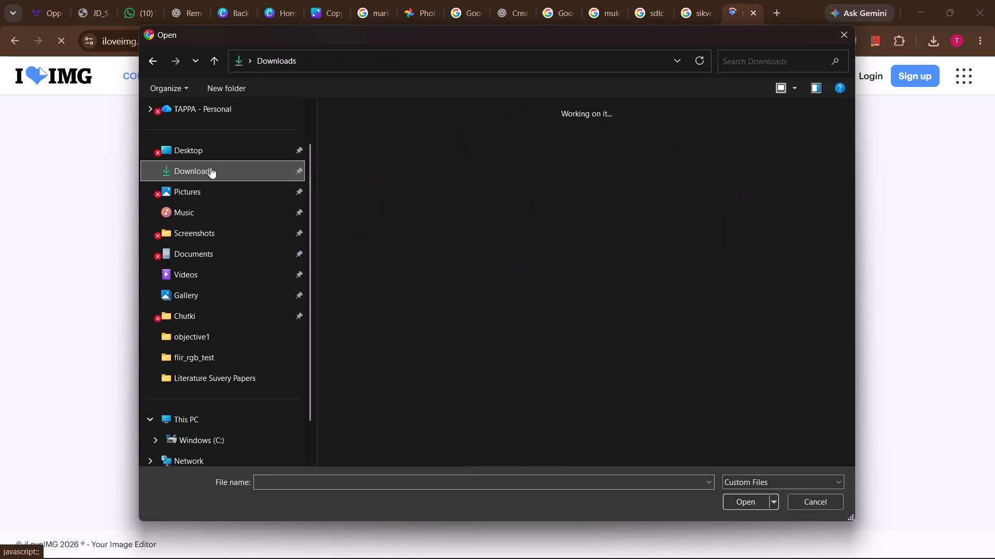
pyautogui.click(374, 164)
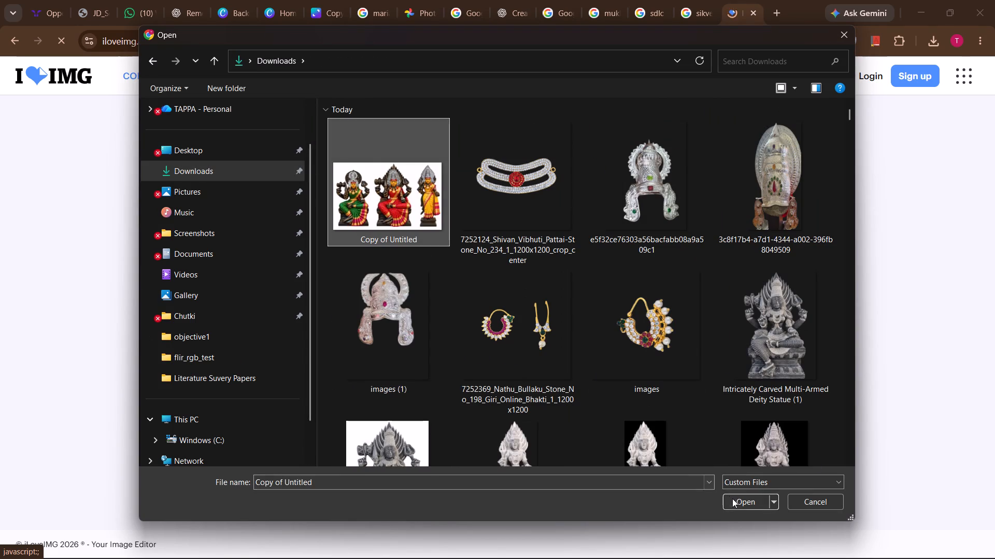
pyautogui.click(734, 502)
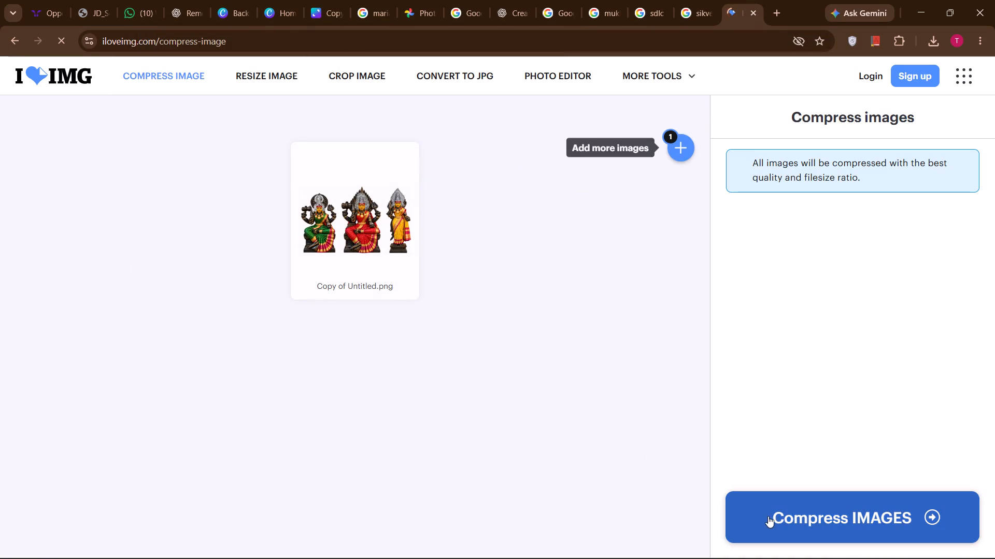
# Compress the loaded goddess image and download the compressed PNG.
pyautogui.click(776, 518)
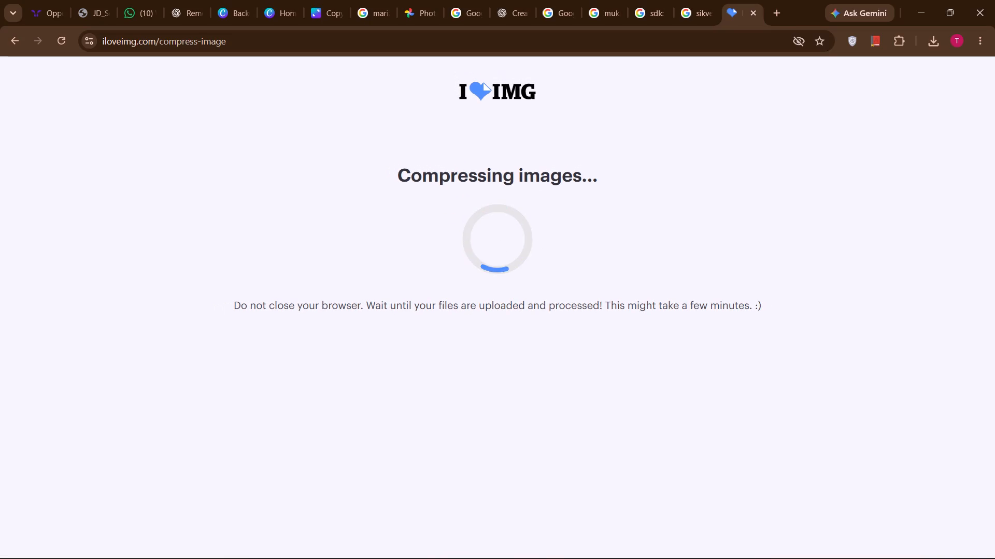
pyautogui.moveTo(404, 169); pyautogui.dragTo(576, 194)
pyautogui.click(576, 194)
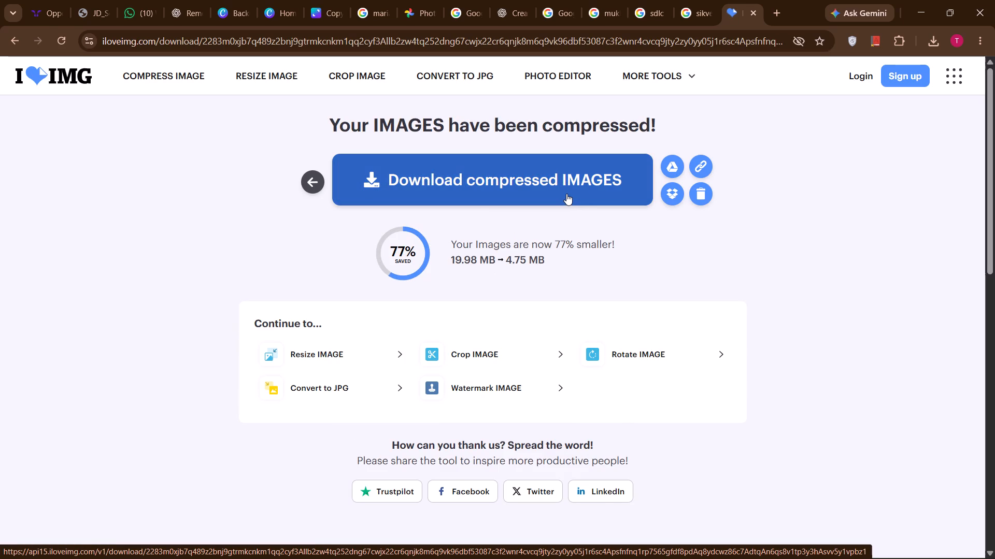
pyautogui.click(566, 193)
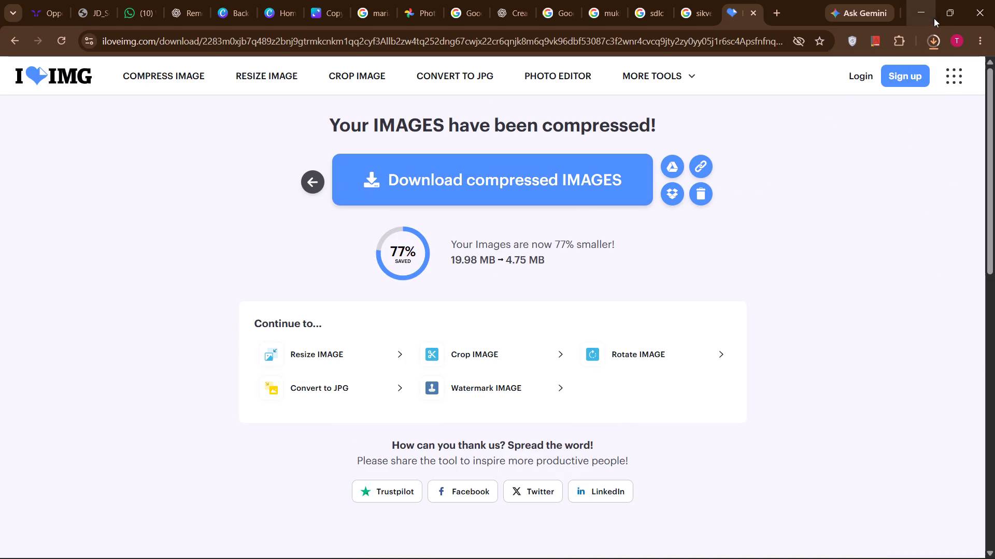
# Open the compressed PNG from the recent downloads, examine the three goddesses' faces, ornaments, saris and pedestals up close, and close the viewer.
pyautogui.click(932, 42)
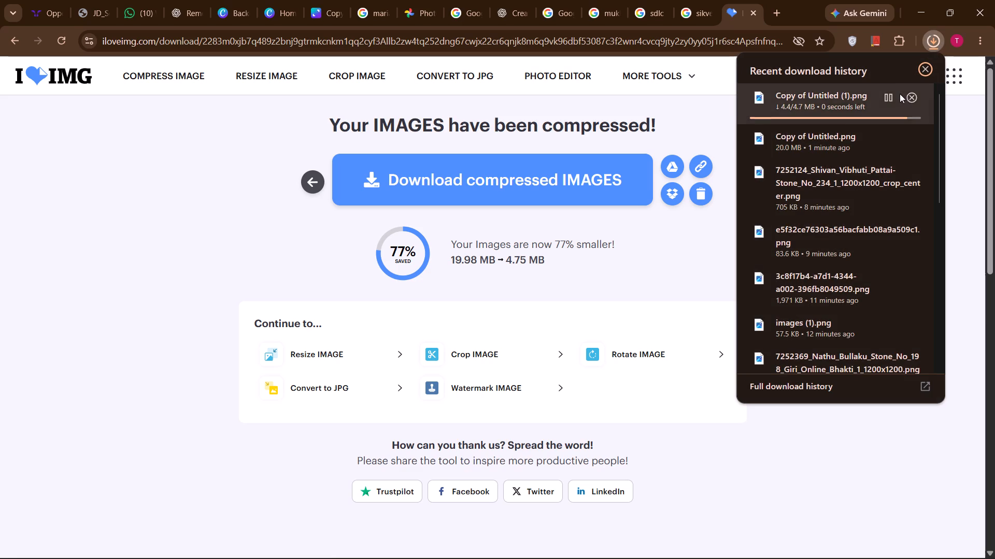
pyautogui.click(907, 97)
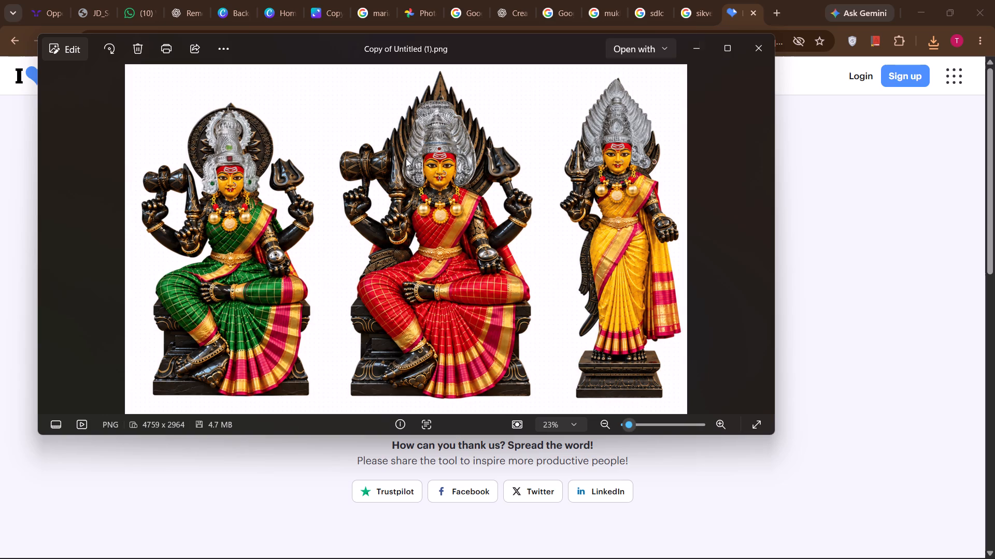
pyautogui.click(406, 158)
pyautogui.keyDown('ctrl'); pyautogui.scroll(4, 406, 158); pyautogui.keyUp('ctrl')
pyautogui.moveTo(406, 158); pyautogui.dragTo(429, 180)
pyautogui.keyDown('ctrl'); pyautogui.scroll(-4, 429, 180); pyautogui.keyUp('ctrl')
pyautogui.keyDown('ctrl'); pyautogui.scroll(8, 608, 191); pyautogui.keyUp('ctrl')
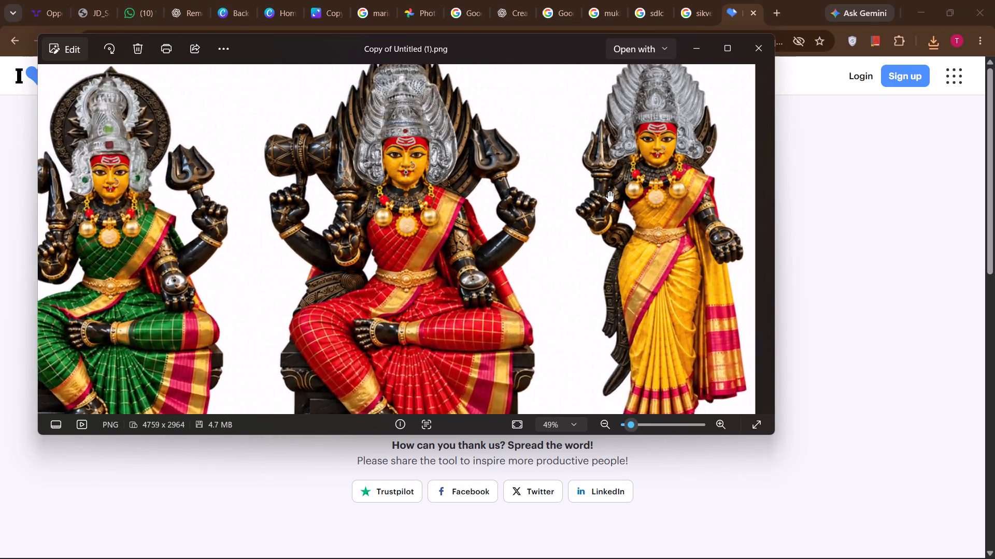
pyautogui.moveTo(630, 277); pyautogui.dragTo(491, 148)
pyautogui.moveTo(561, 229); pyautogui.dragTo(531, 144)
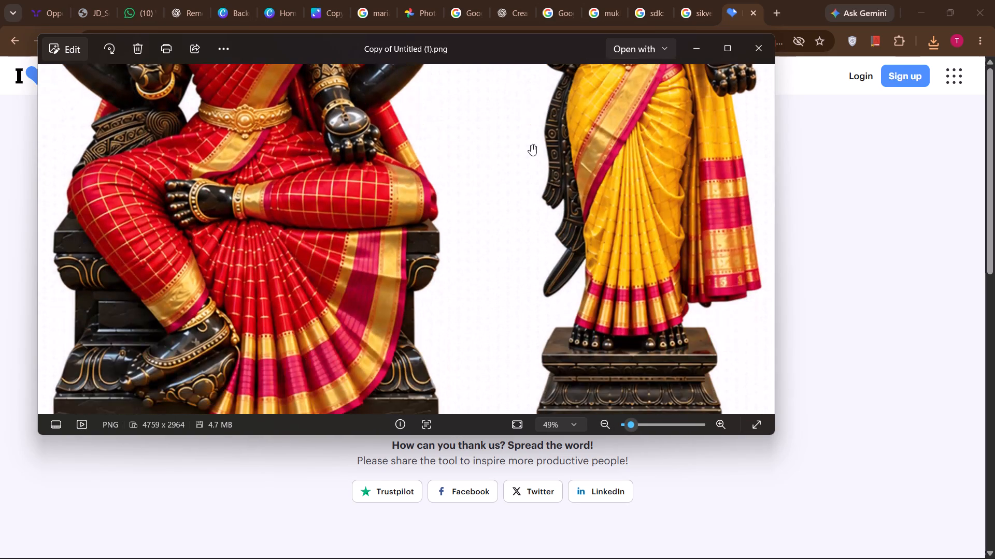
pyautogui.keyDown('ctrl'); pyautogui.scroll(-1, 589, 204); pyautogui.keyUp('ctrl')
pyautogui.moveTo(542, 252); pyautogui.dragTo(553, 276)
pyautogui.keyDown('ctrl'); pyautogui.scroll(-3, 553, 276); pyautogui.keyUp('ctrl')
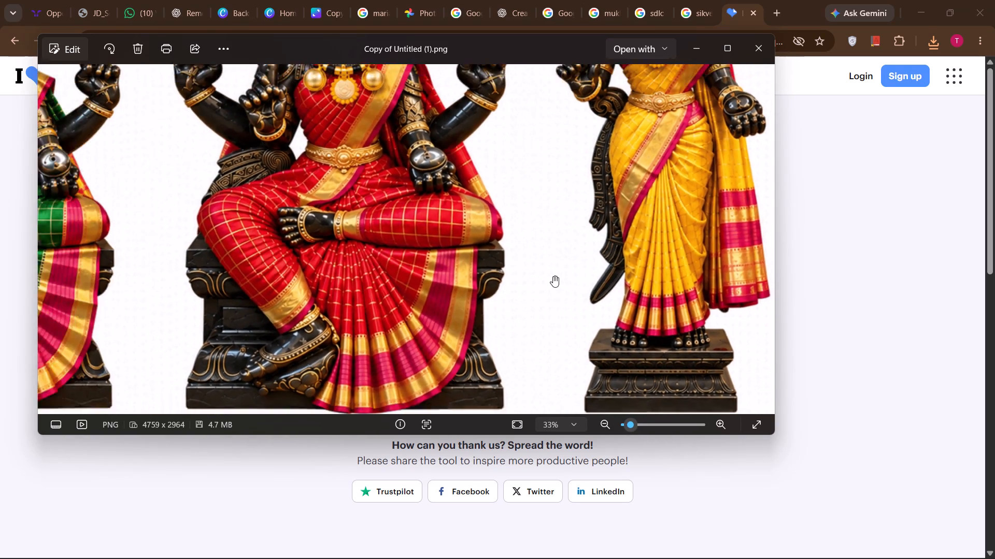
pyautogui.keyDown('ctrl'); pyautogui.scroll(-5, 553, 276); pyautogui.keyUp('ctrl')
pyautogui.keyDown('ctrl'); pyautogui.scroll(8, 629, 241); pyautogui.keyUp('ctrl')
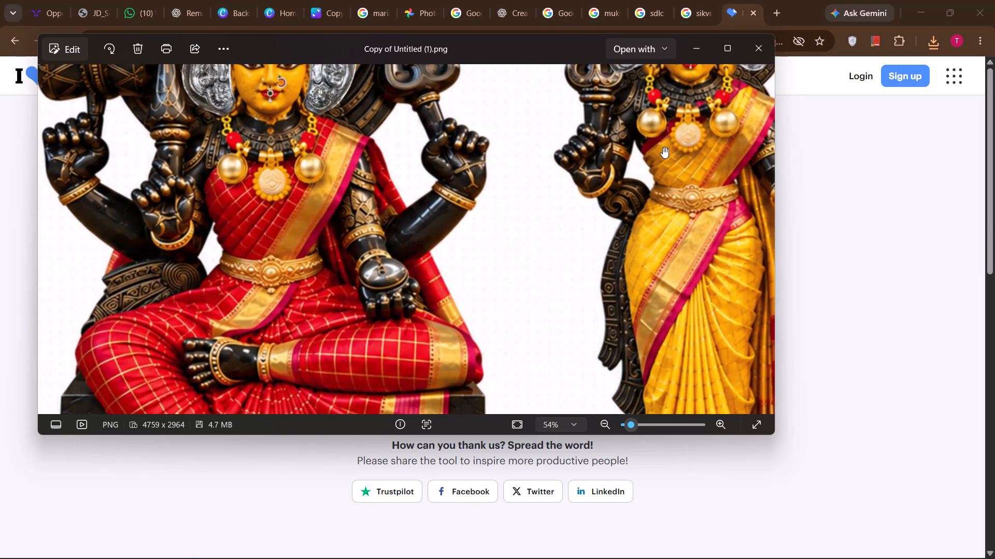
pyautogui.moveTo(663, 147); pyautogui.dragTo(675, 177)
pyautogui.moveTo(263, 230); pyautogui.dragTo(291, 275)
pyautogui.keyDown('ctrl'); pyautogui.scroll(-2, 291, 275); pyautogui.keyUp('ctrl')
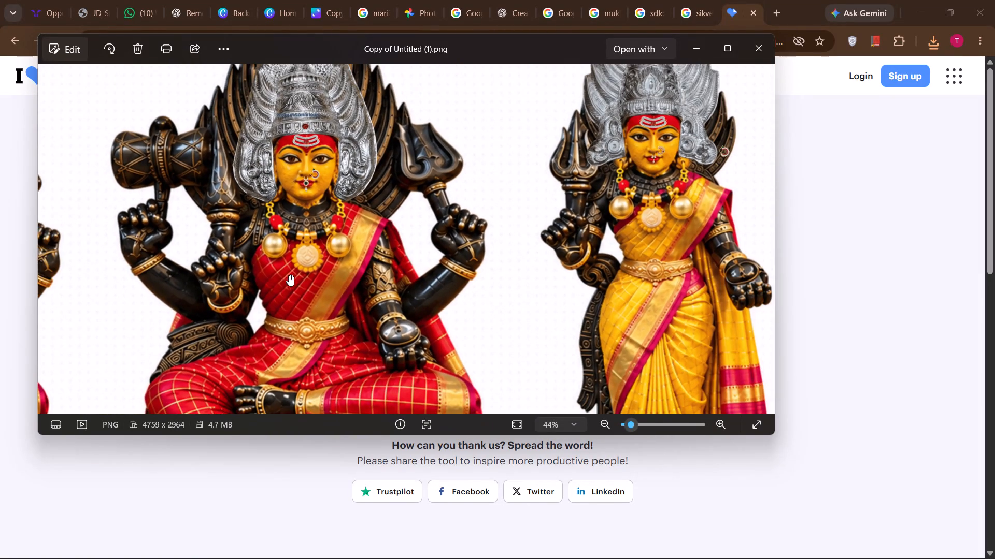
pyautogui.keyDown('ctrl'); pyautogui.scroll(-1, 283, 274); pyautogui.keyUp('ctrl')
pyautogui.moveTo(138, 224); pyautogui.dragTo(346, 220)
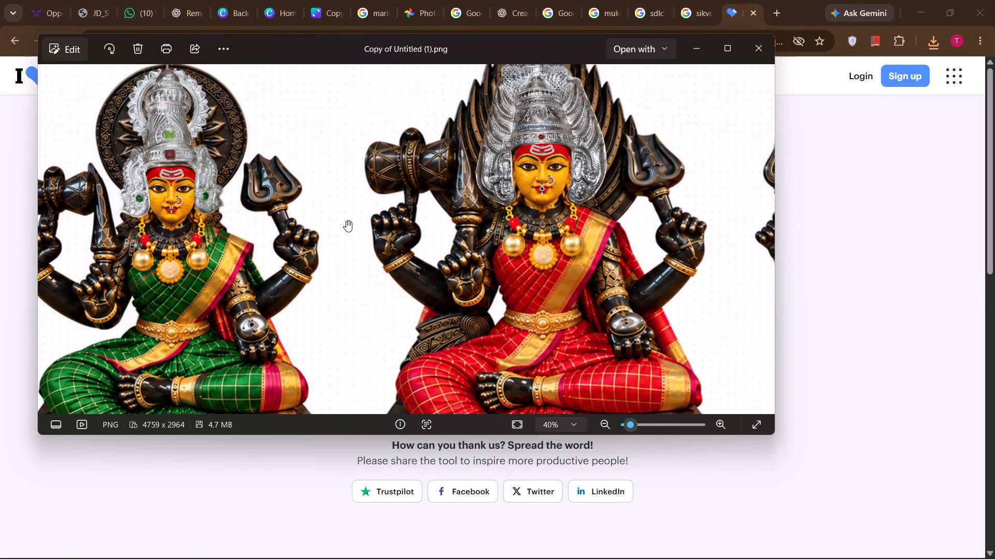
pyautogui.keyDown('ctrl'); pyautogui.scroll(-8, 346, 220); pyautogui.keyUp('ctrl')
pyautogui.scroll(-1, 346, 220)
pyautogui.keyDown('ctrl'); pyautogui.scroll(-1, 746, 99); pyautogui.keyUp('ctrl')
pyautogui.click(758, 38)
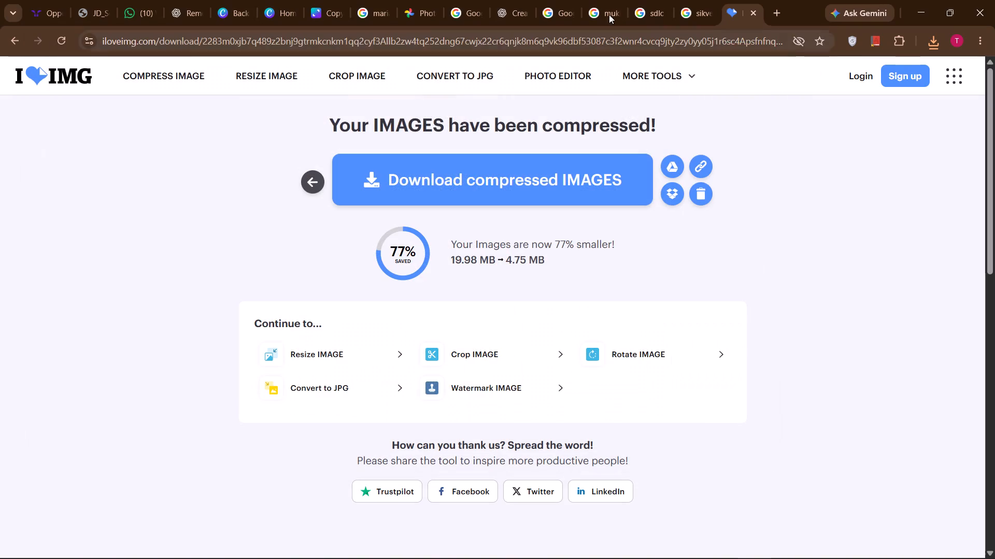